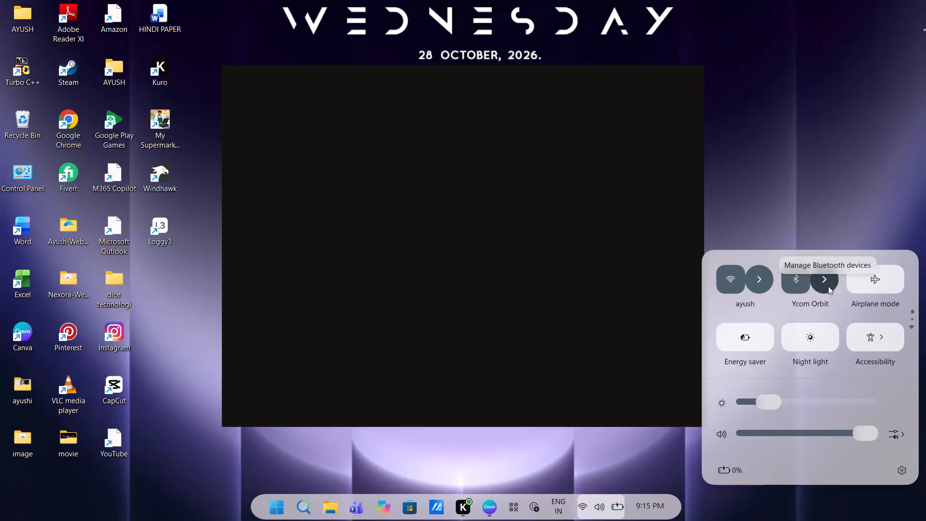
# Switch to Canva and maximize its window.
pyautogui.click(781, 181)
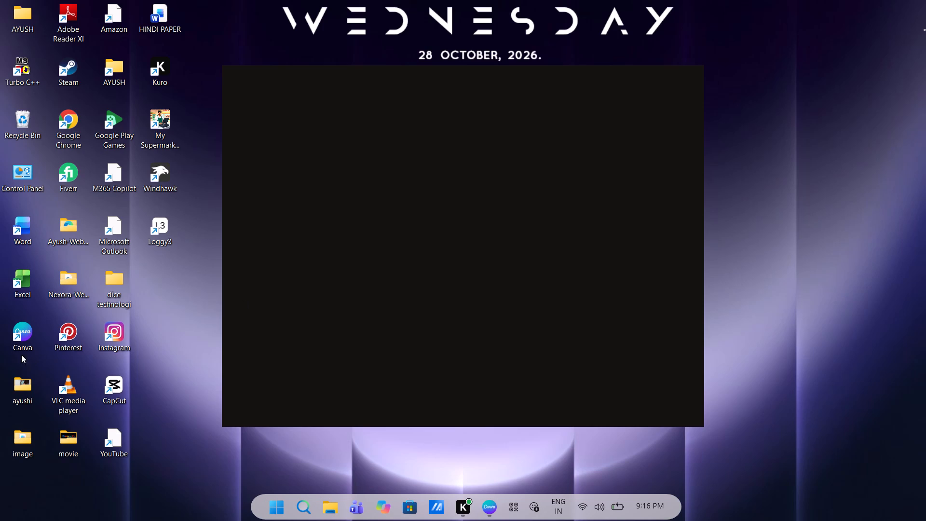
pyautogui.click(486, 499)
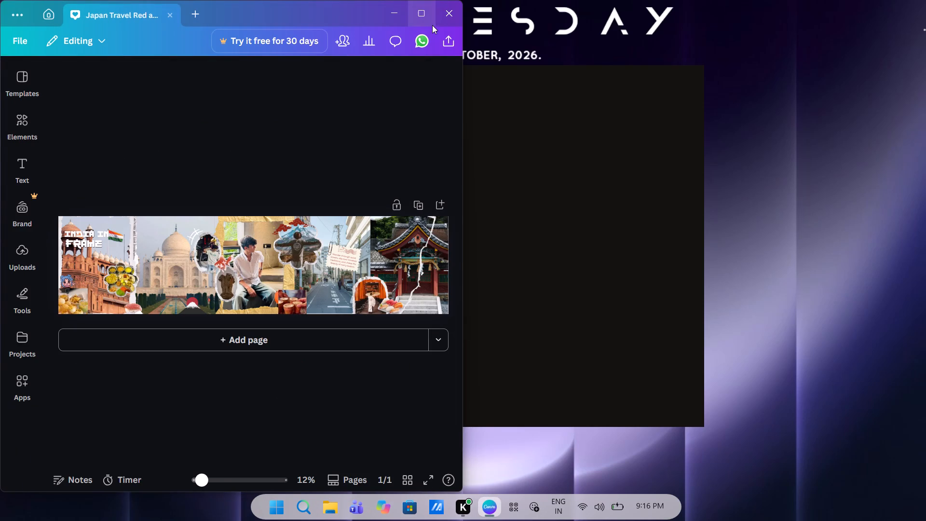
pyautogui.click(432, 25)
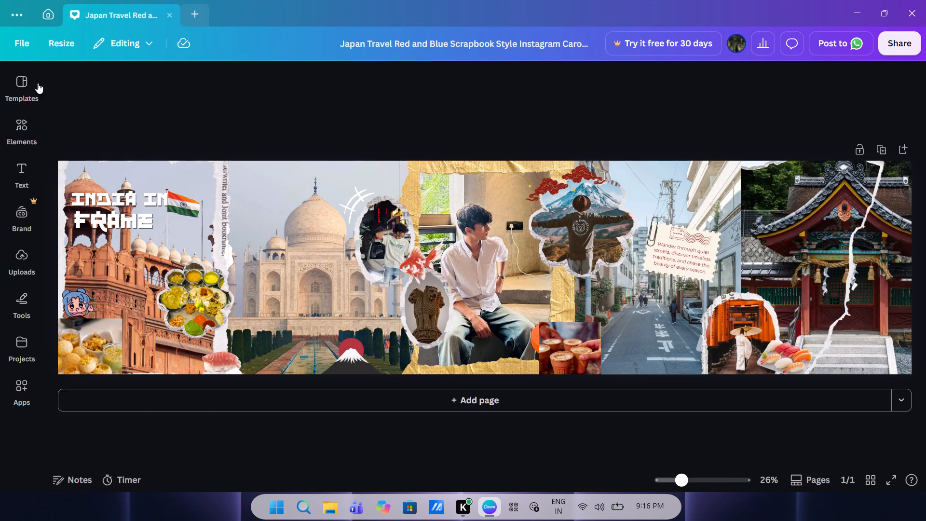
# Look through the design resources and search the templates for "ppt presentation templates".
pyautogui.click(18, 77)
pyautogui.click(31, 145)
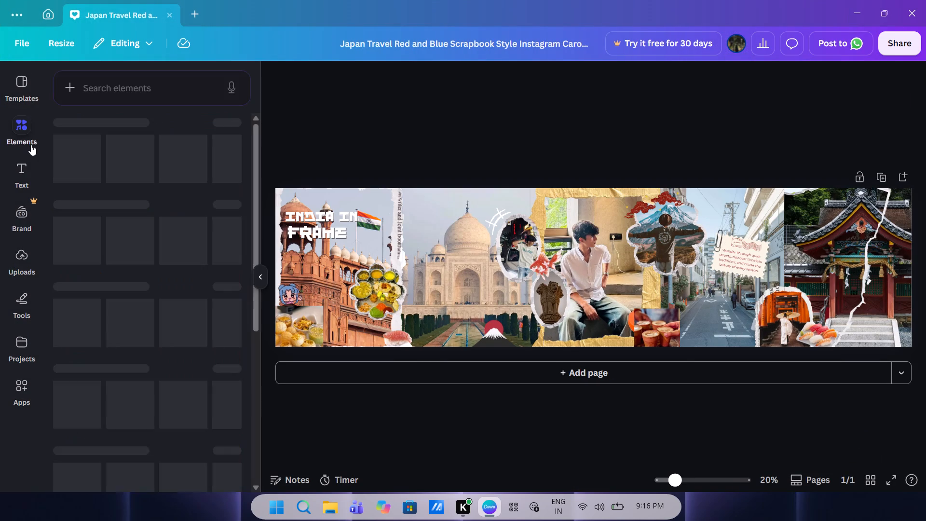
pyautogui.click(25, 177)
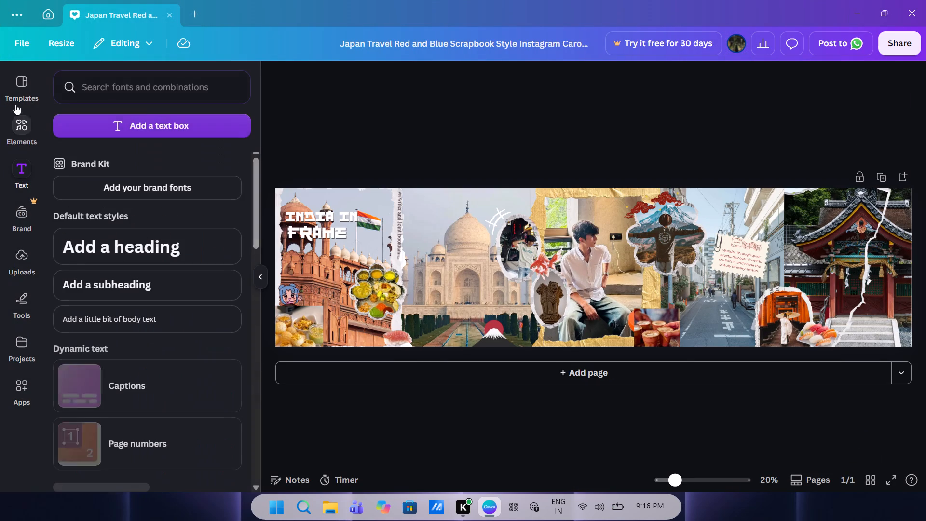
pyautogui.click(20, 82)
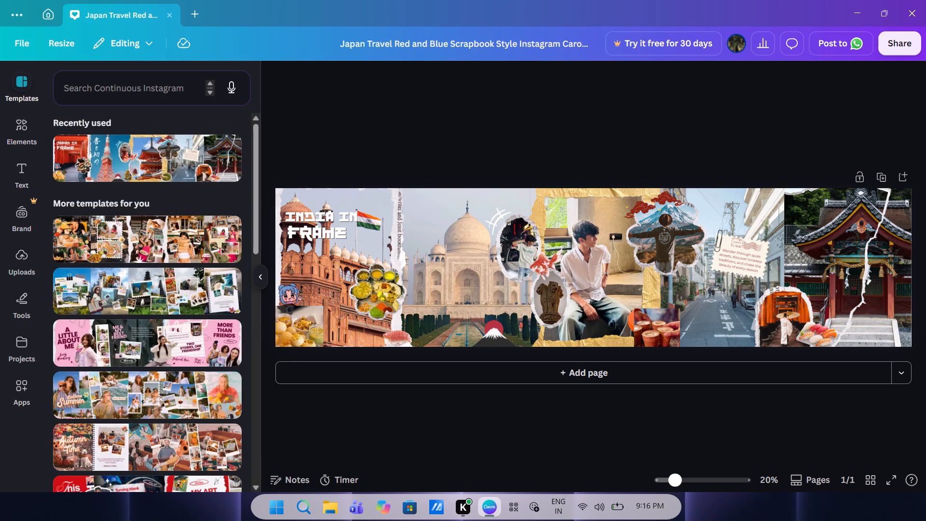
pyautogui.click(94, 88)
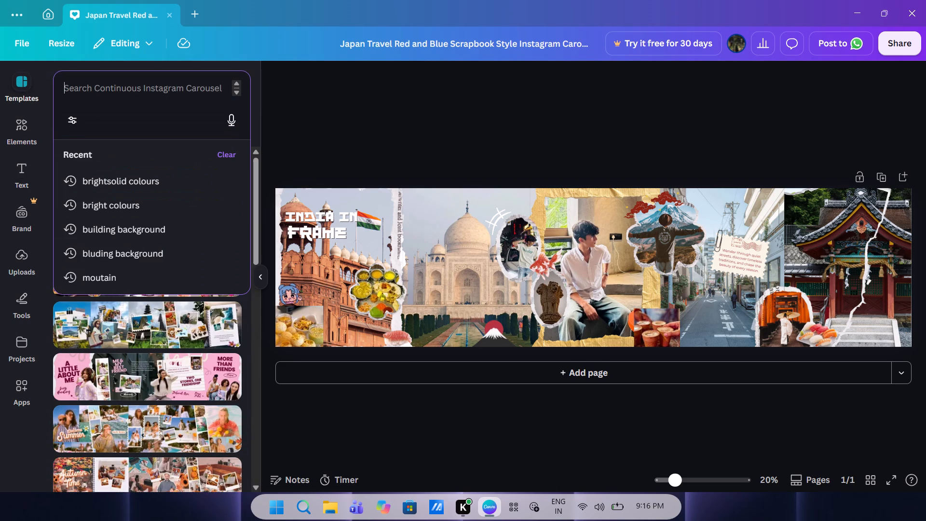
pyautogui.write('templa')
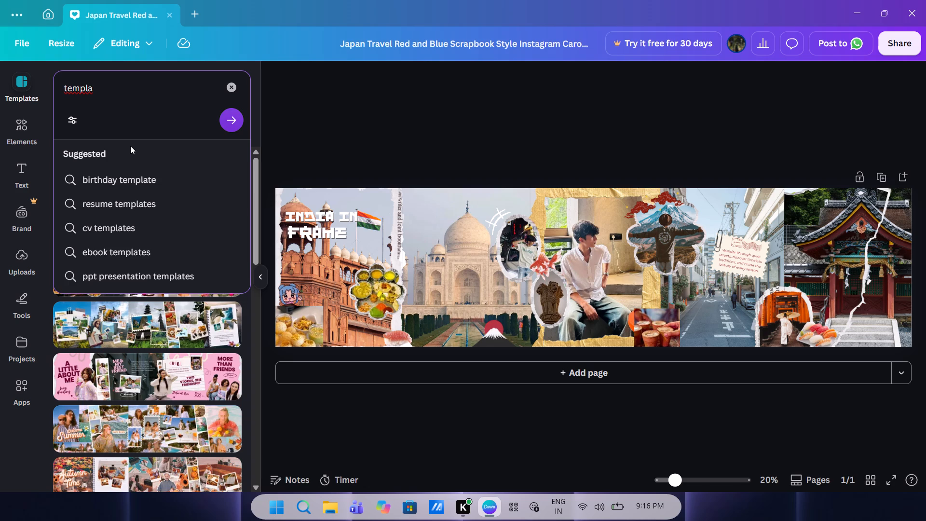
pyautogui.scroll(-2, 130, 146)
pyautogui.scroll(-2, 148, 288)
pyautogui.click(119, 277)
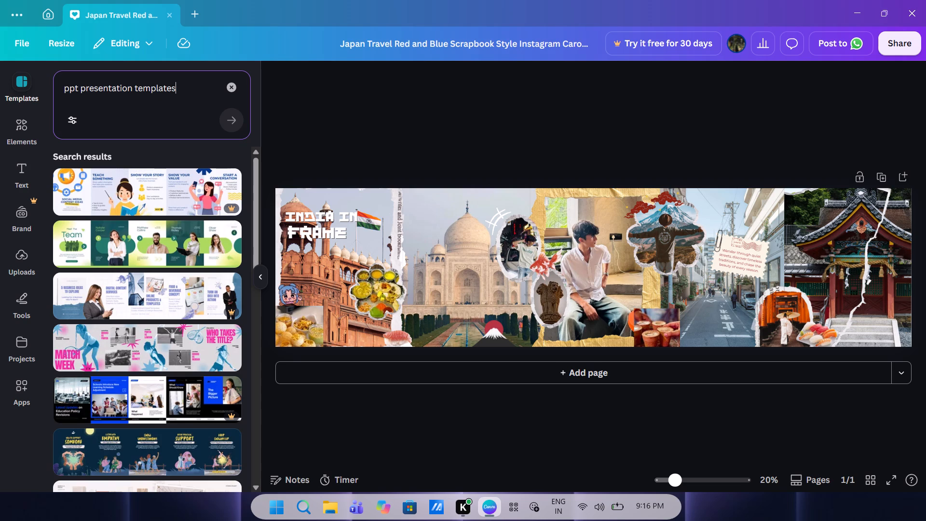
pyautogui.click(15, 89)
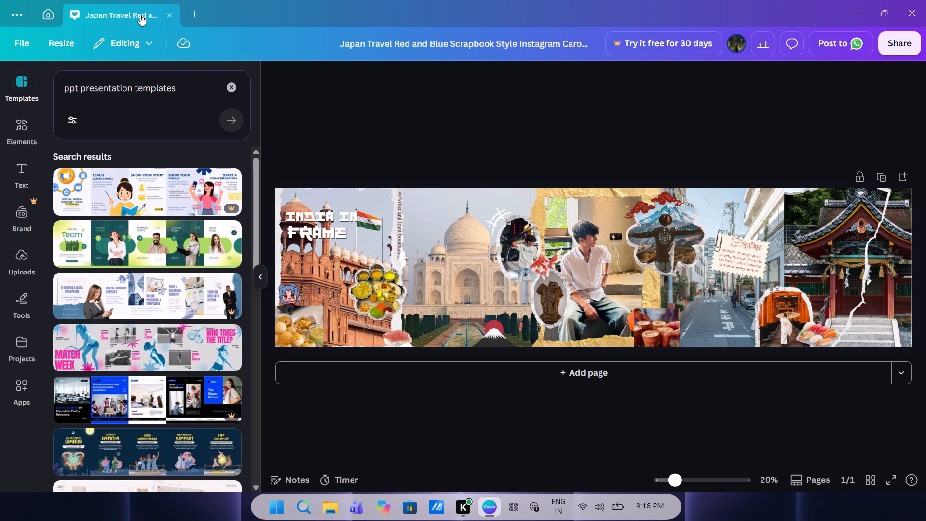
# Close the Japan Travel Instagram carousel design.
pyautogui.click(167, 14)
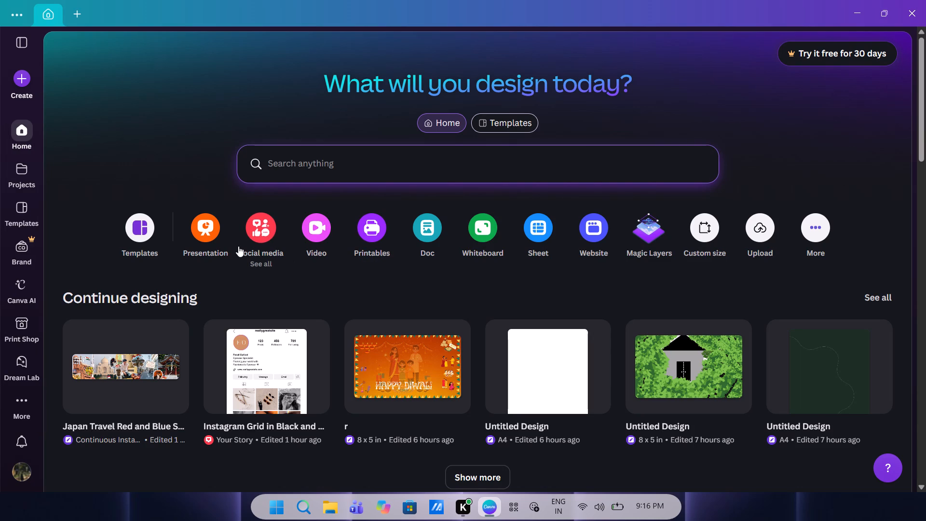
# Create a blank YouTube Banner design from the social media formats.
pyautogui.click(259, 241)
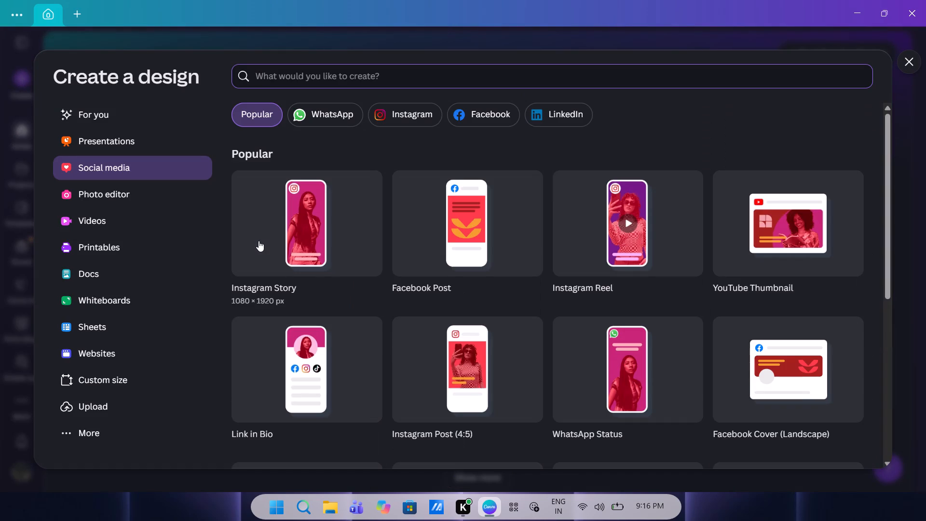
pyautogui.scroll(-3, 339, 270)
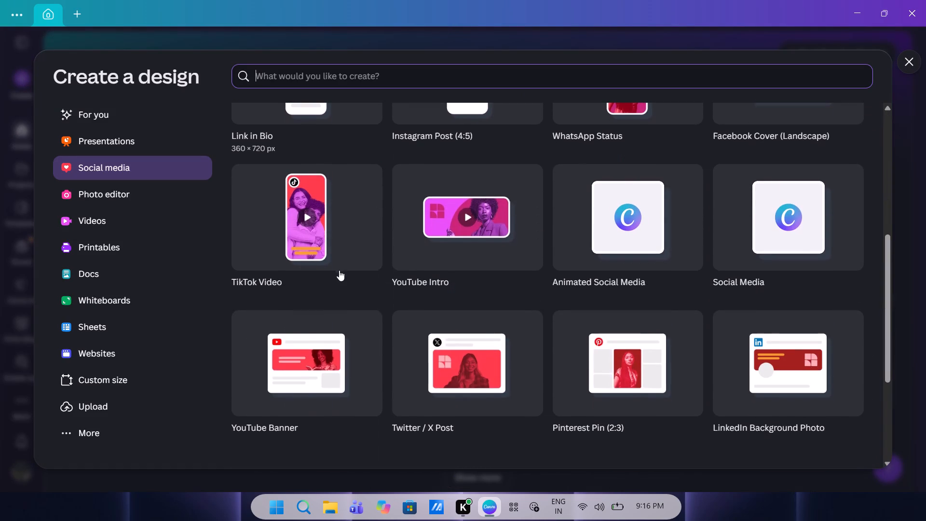
pyautogui.scroll(-3, 342, 307)
pyautogui.click(314, 280)
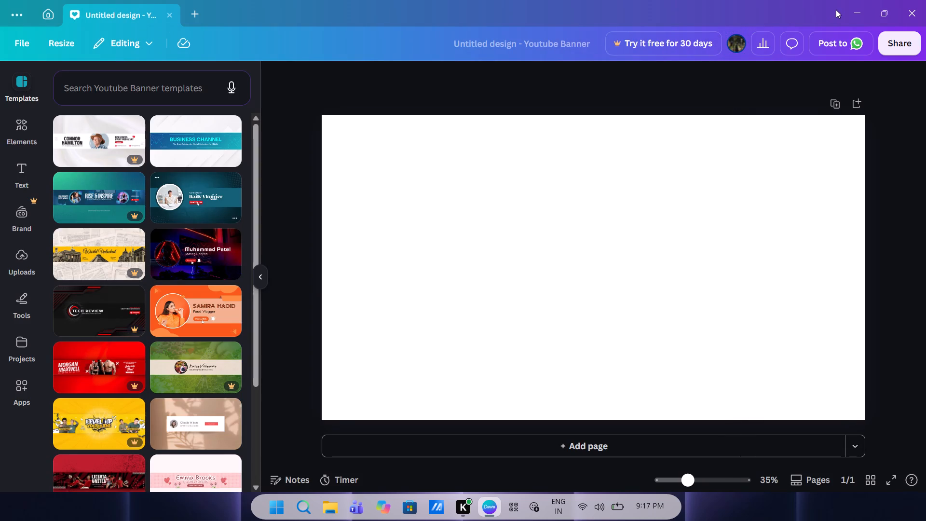
pyautogui.click(884, 14)
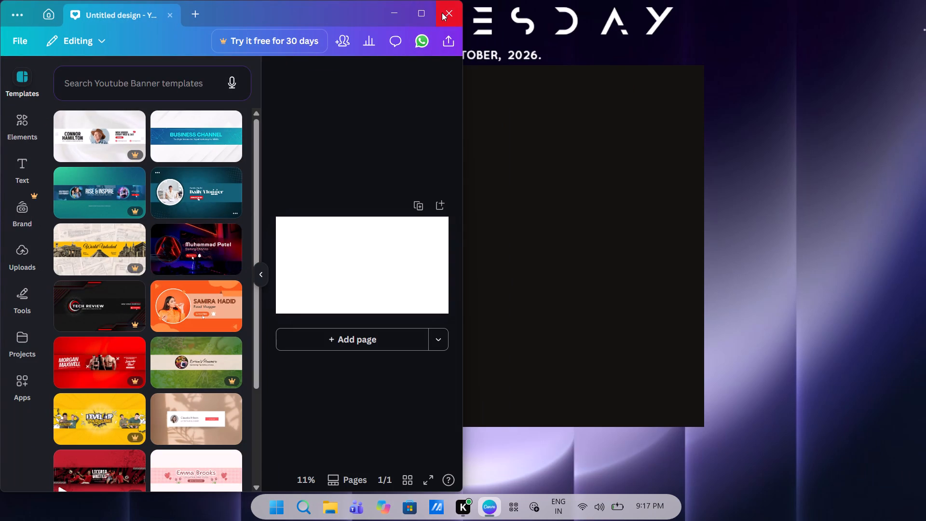
pyautogui.click(427, 14)
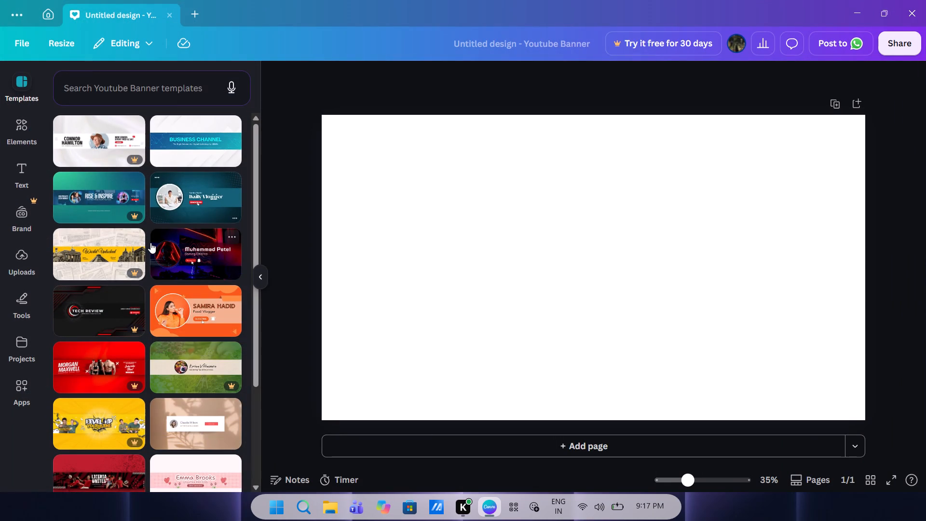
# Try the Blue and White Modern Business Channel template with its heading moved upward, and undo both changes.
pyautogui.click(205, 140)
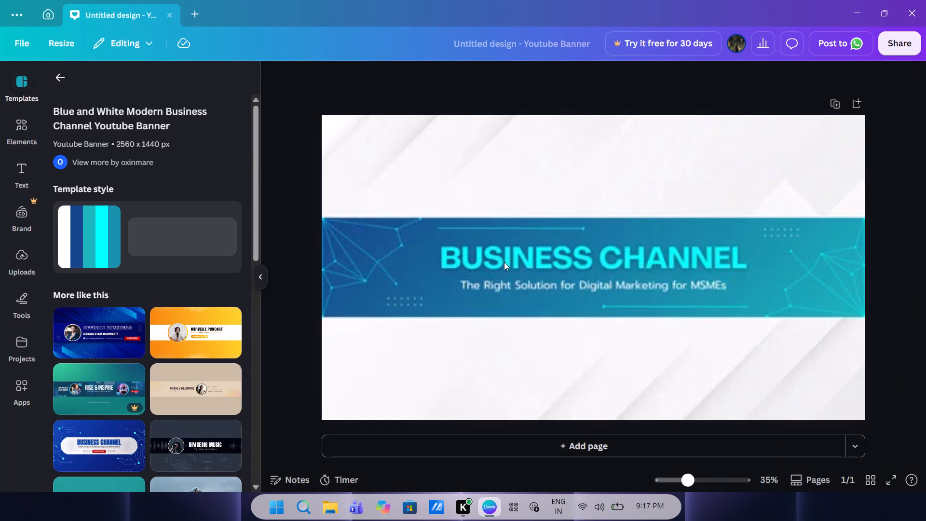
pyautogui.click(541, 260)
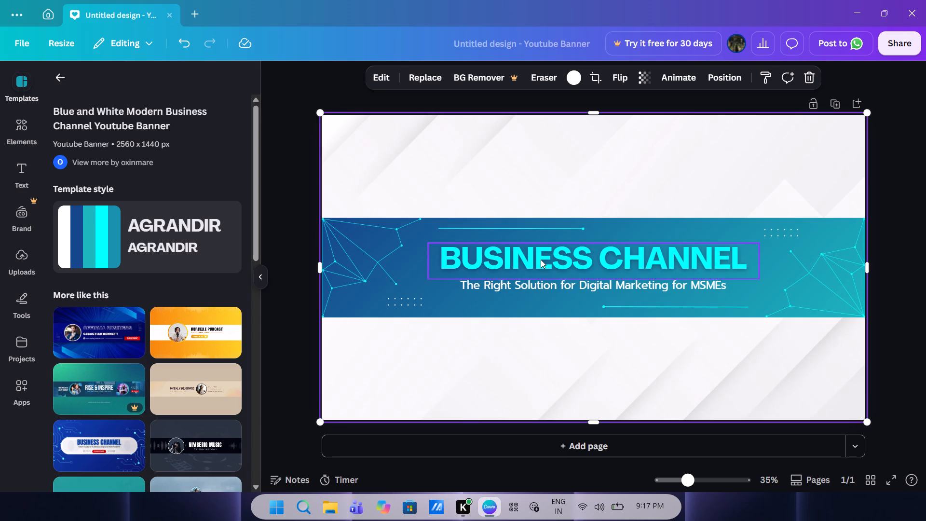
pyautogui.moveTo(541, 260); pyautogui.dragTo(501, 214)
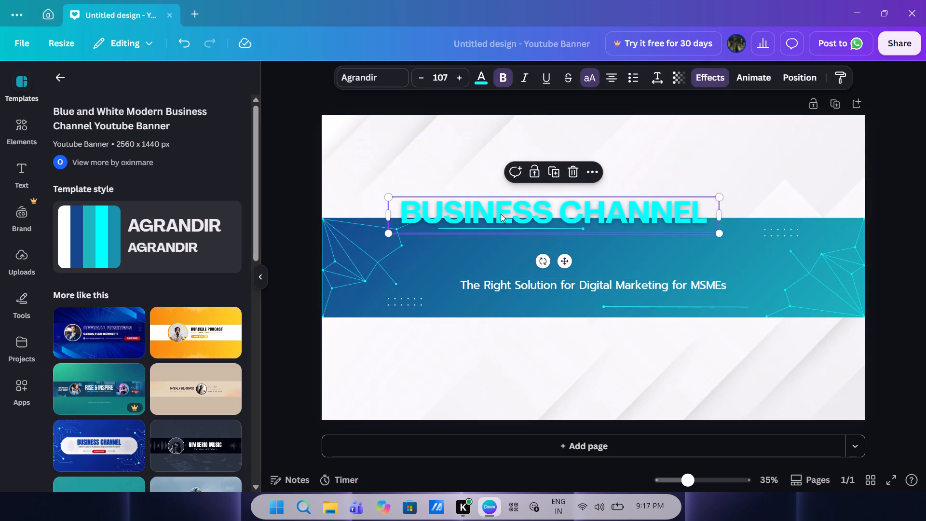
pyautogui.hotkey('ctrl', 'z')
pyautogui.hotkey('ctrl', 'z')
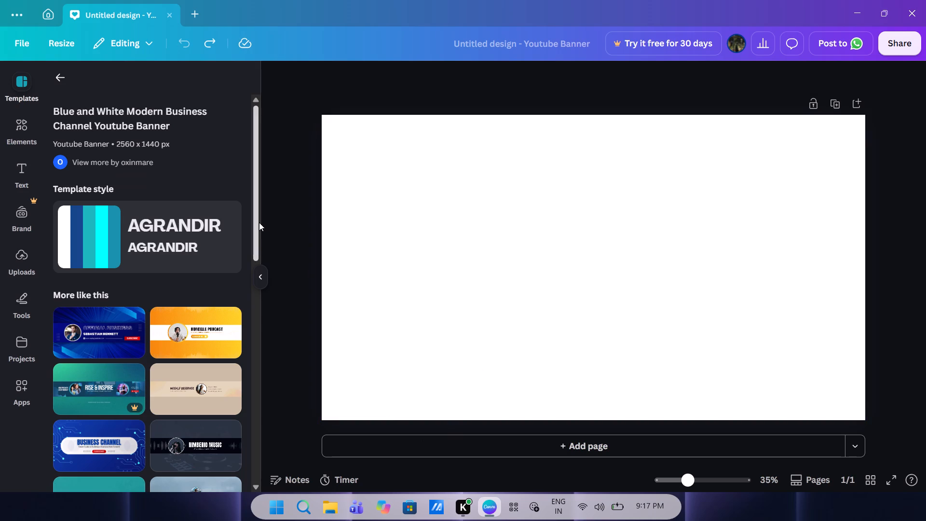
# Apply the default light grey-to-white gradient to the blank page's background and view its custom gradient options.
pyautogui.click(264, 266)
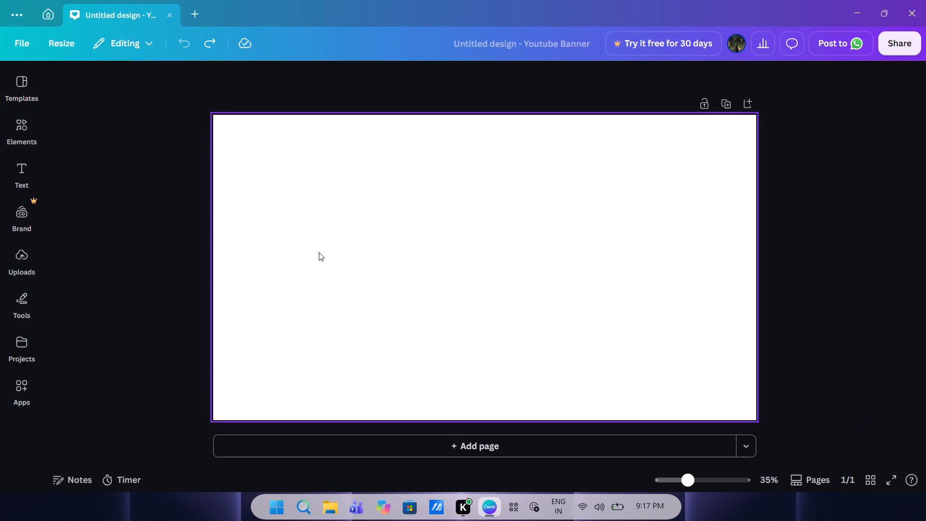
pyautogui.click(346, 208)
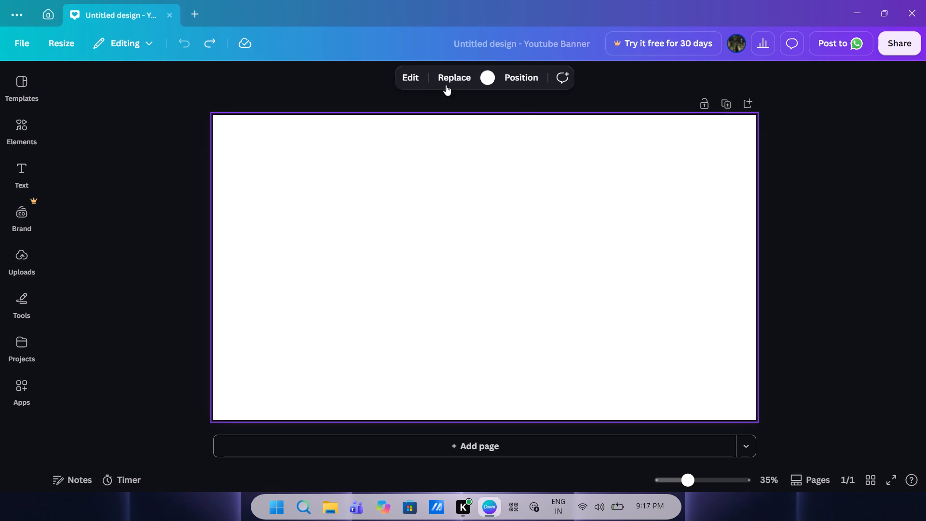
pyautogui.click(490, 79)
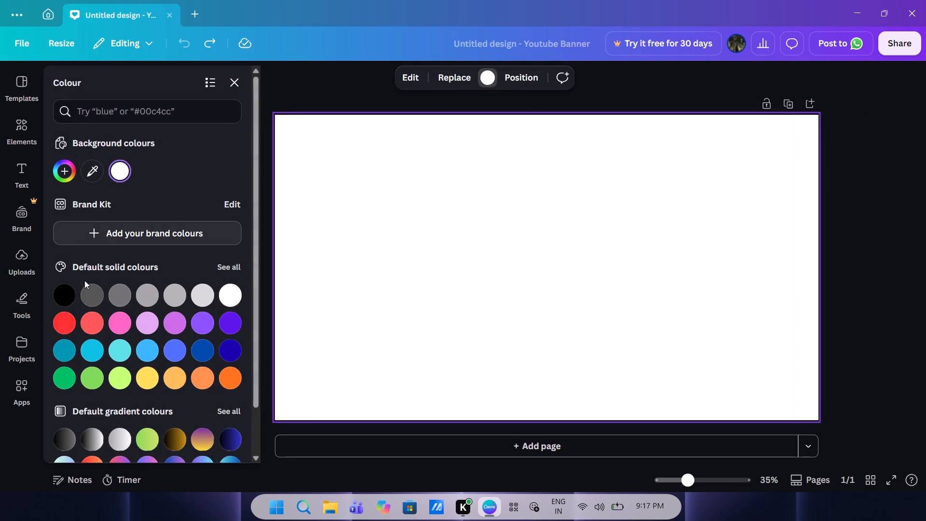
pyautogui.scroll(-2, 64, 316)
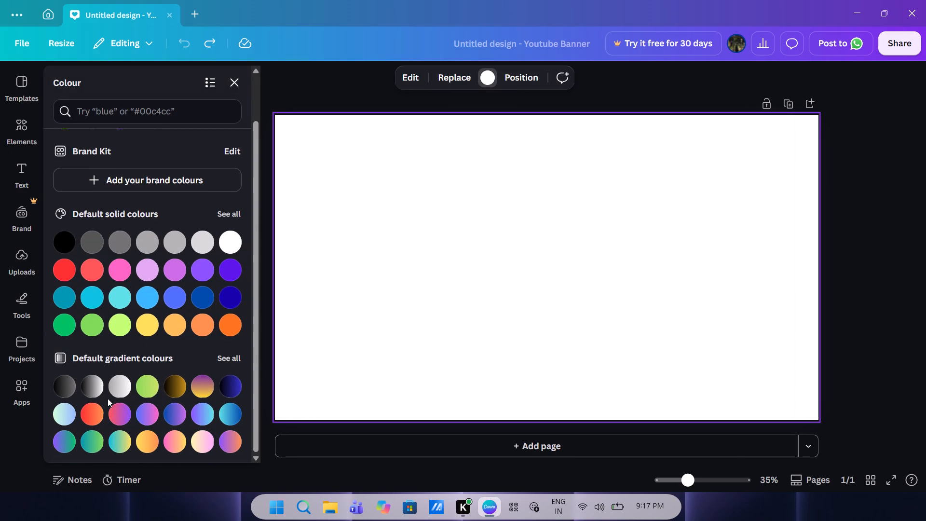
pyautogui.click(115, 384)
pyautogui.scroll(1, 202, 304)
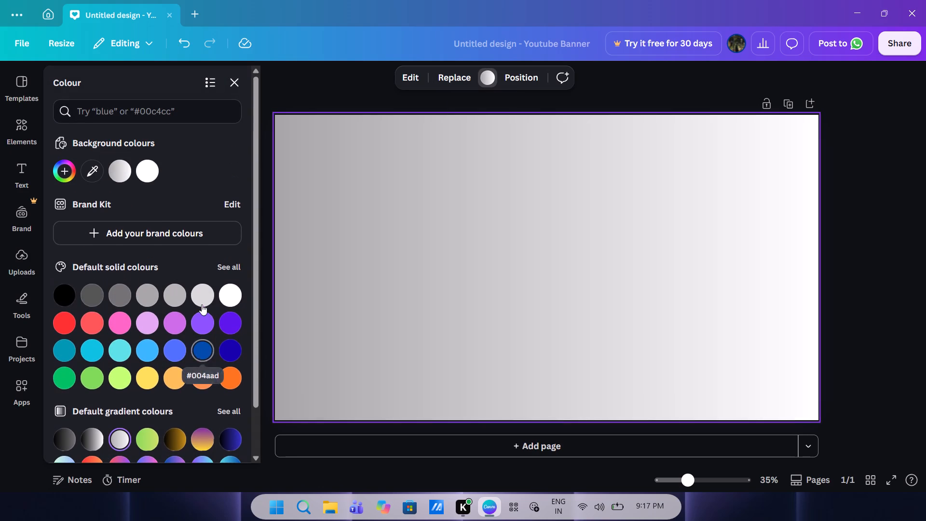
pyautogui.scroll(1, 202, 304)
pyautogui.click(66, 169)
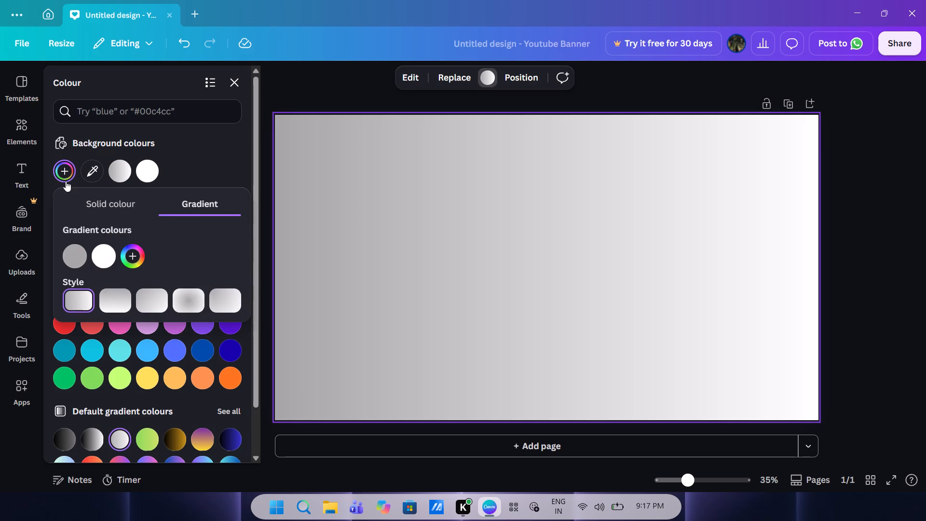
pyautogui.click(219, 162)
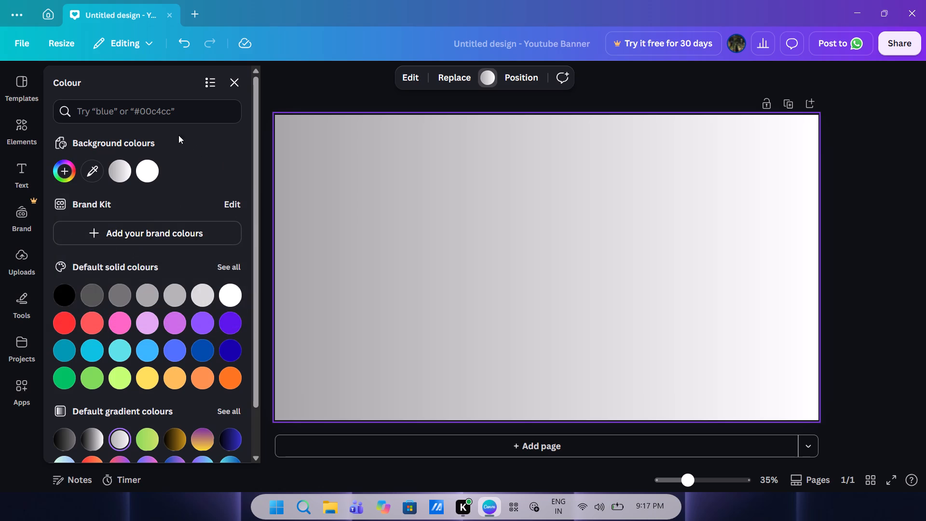
# Search the colours for "blue", try several default shades, and set the page background to the deep violet-blue one.
pyautogui.click(131, 108)
pyautogui.write('blue')
pyautogui.press('Return')
pyautogui.click(120, 162)
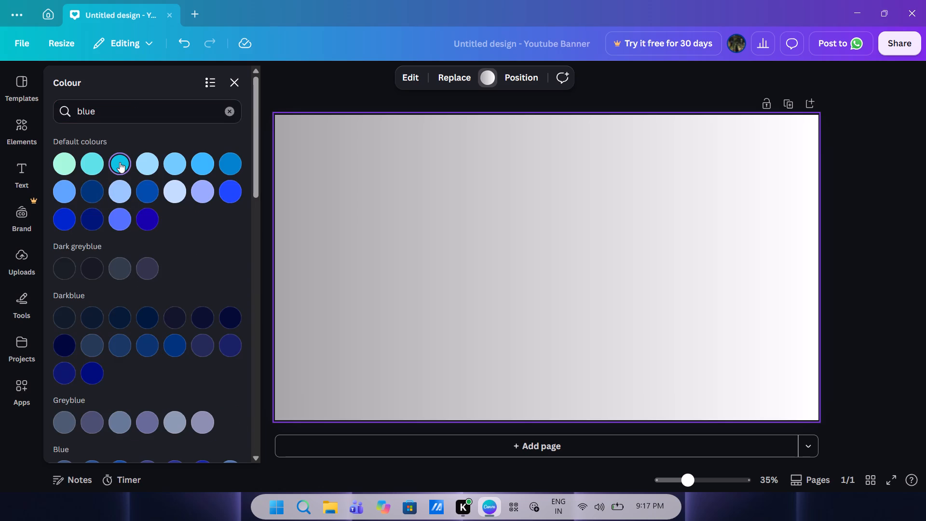
pyautogui.click(176, 164)
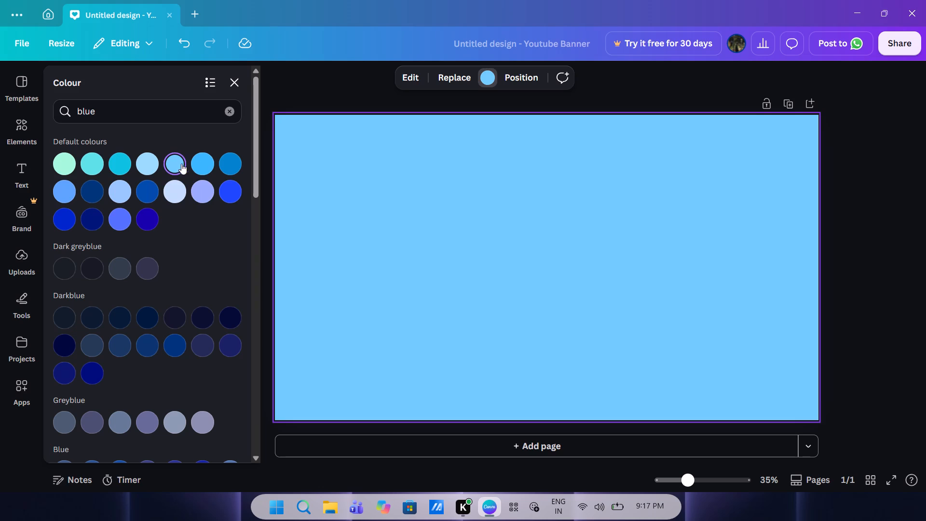
pyautogui.click(207, 163)
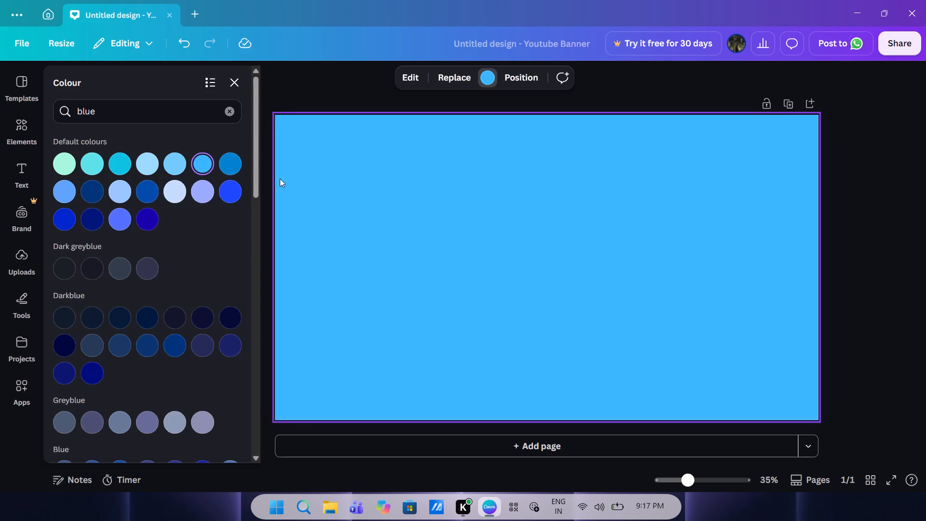
pyautogui.click(150, 202)
pyautogui.click(149, 219)
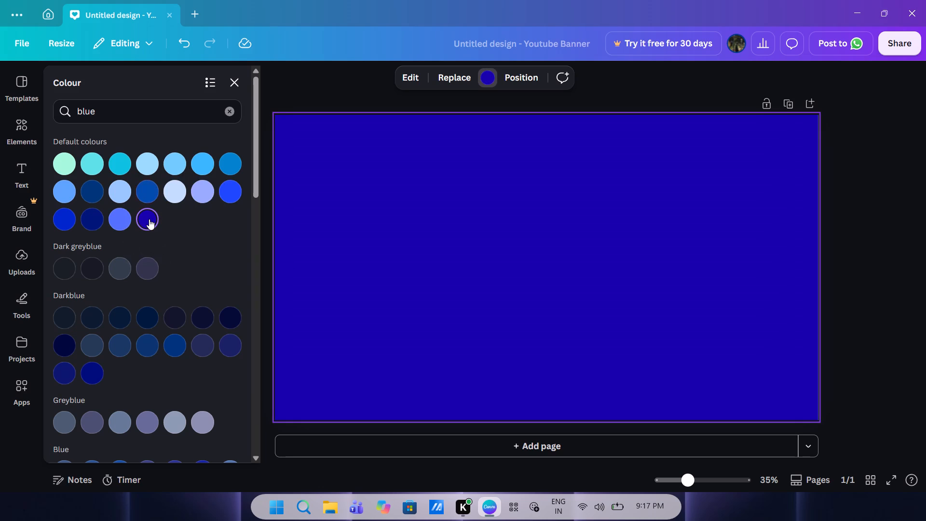
pyautogui.click(87, 218)
pyautogui.click(150, 220)
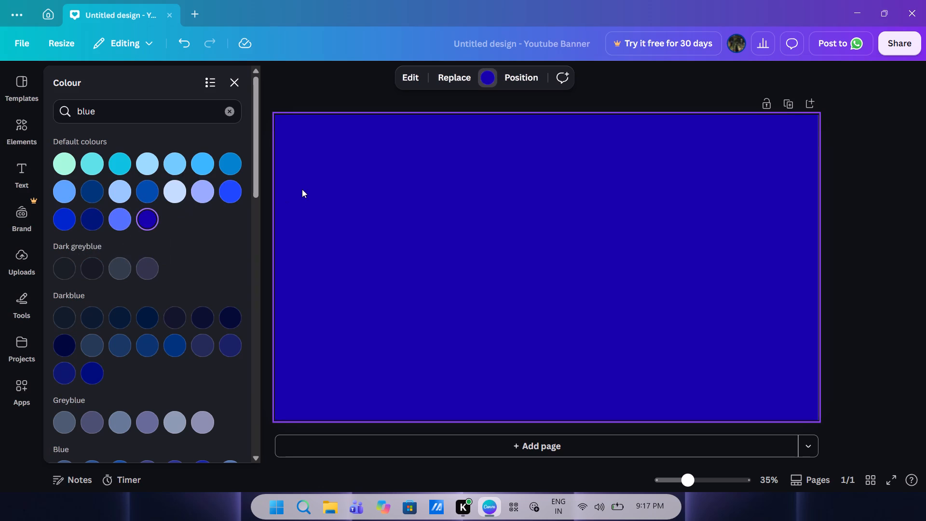
pyautogui.click(239, 80)
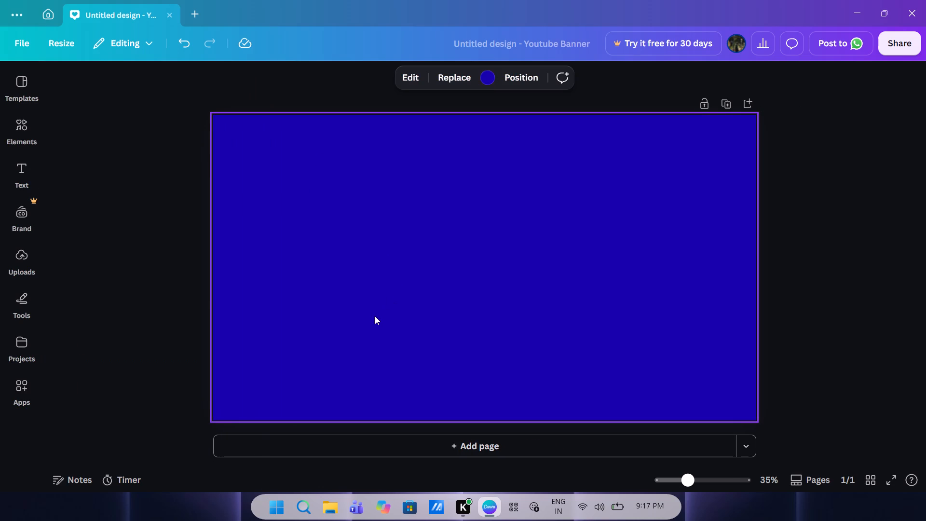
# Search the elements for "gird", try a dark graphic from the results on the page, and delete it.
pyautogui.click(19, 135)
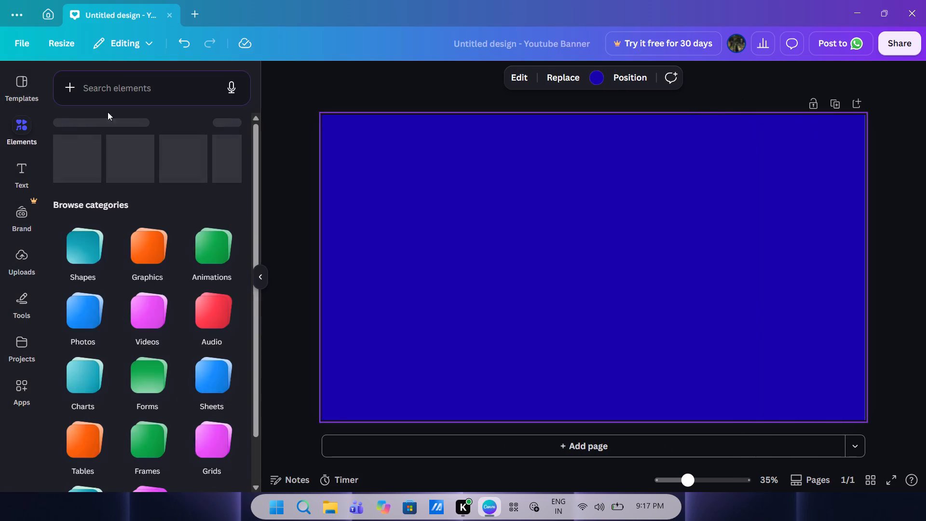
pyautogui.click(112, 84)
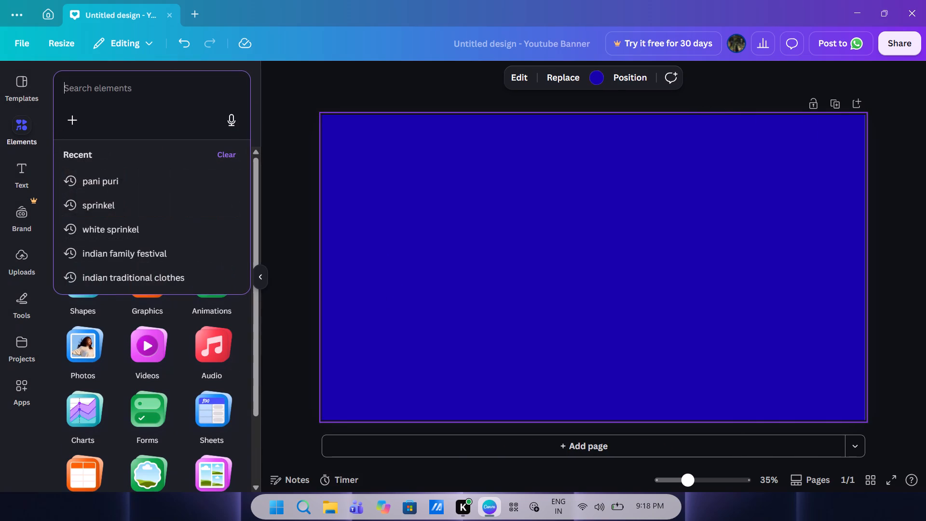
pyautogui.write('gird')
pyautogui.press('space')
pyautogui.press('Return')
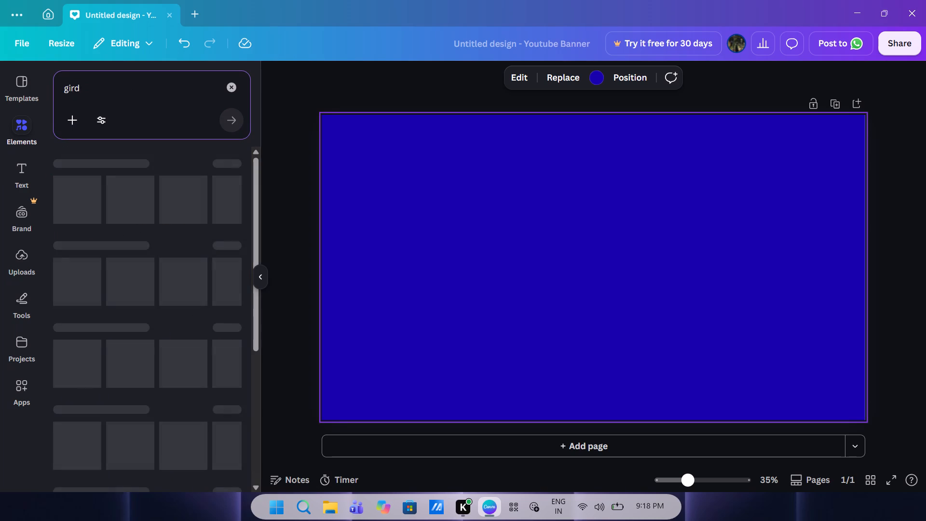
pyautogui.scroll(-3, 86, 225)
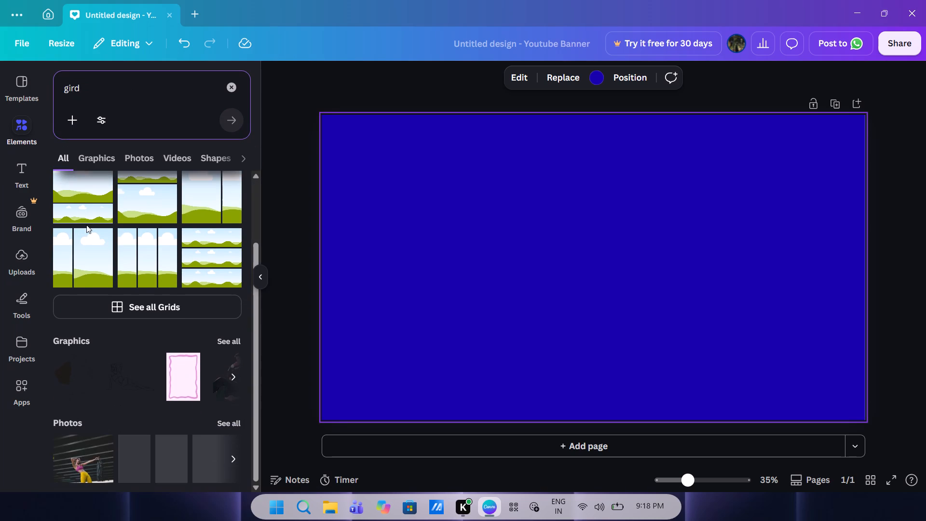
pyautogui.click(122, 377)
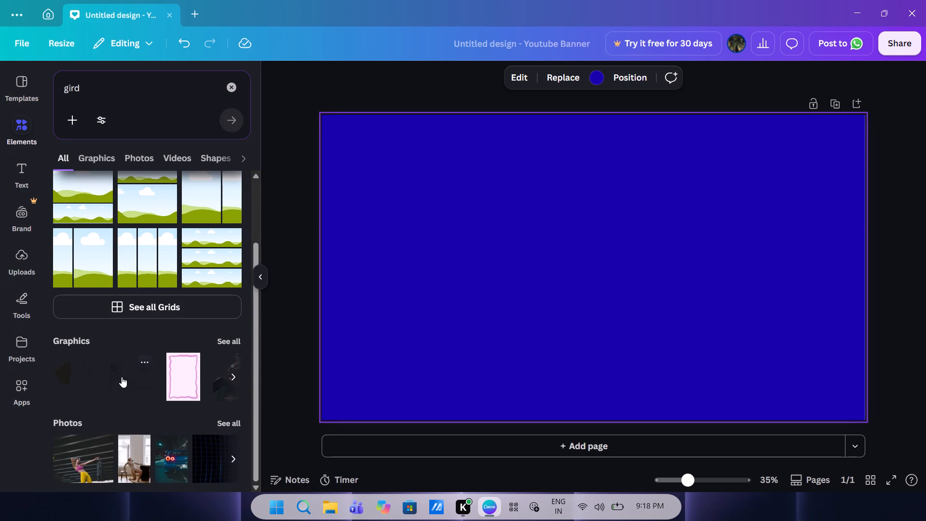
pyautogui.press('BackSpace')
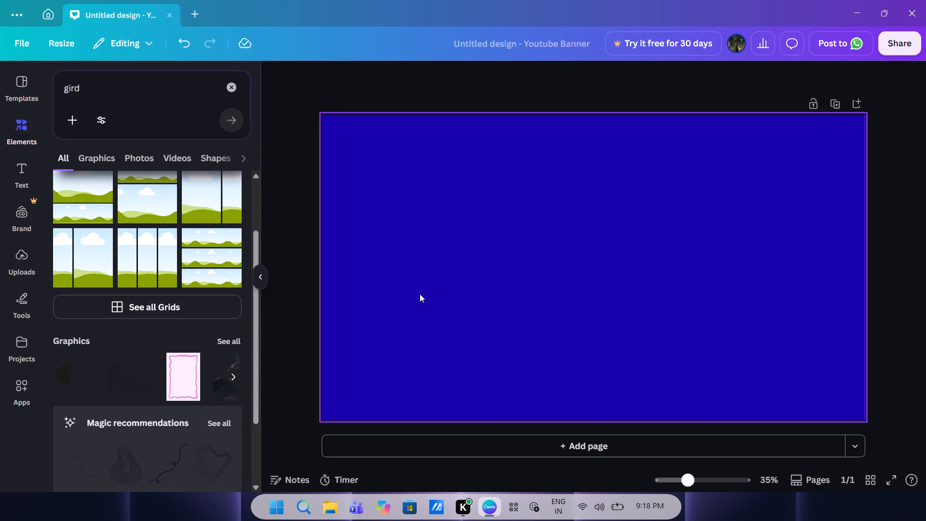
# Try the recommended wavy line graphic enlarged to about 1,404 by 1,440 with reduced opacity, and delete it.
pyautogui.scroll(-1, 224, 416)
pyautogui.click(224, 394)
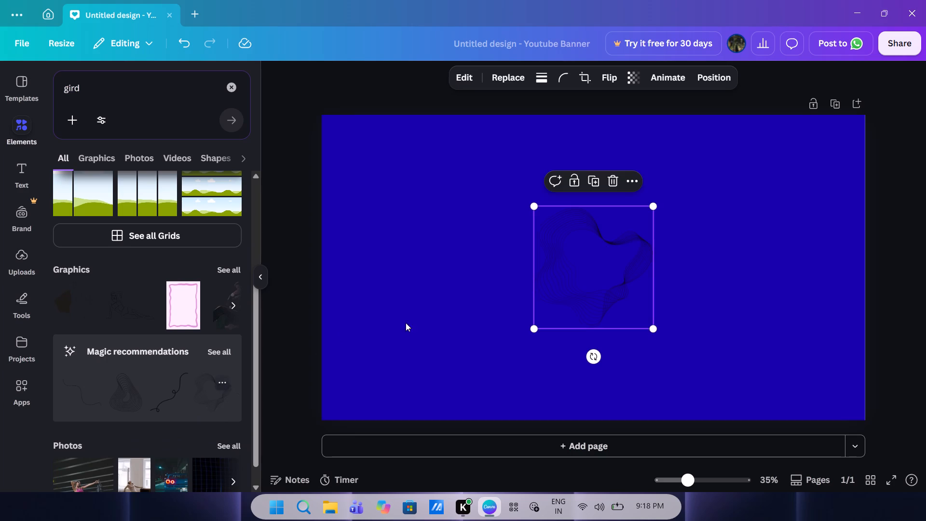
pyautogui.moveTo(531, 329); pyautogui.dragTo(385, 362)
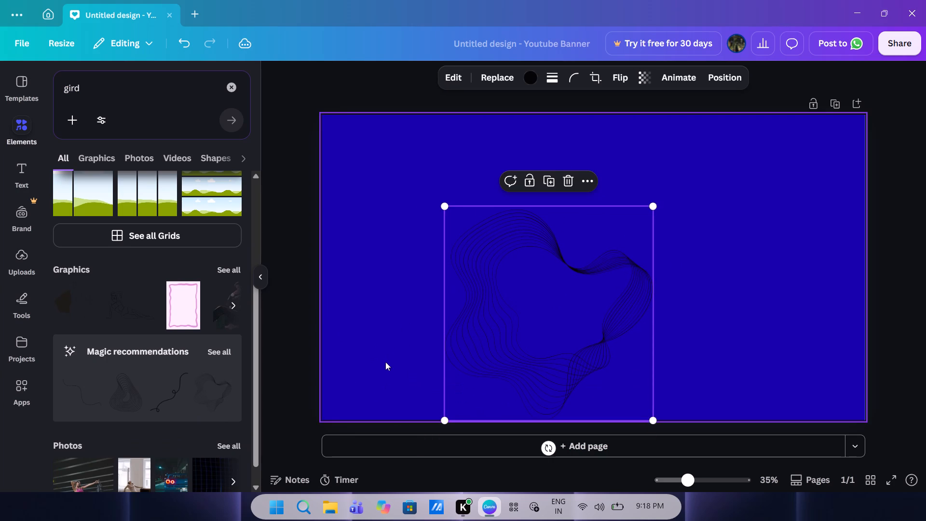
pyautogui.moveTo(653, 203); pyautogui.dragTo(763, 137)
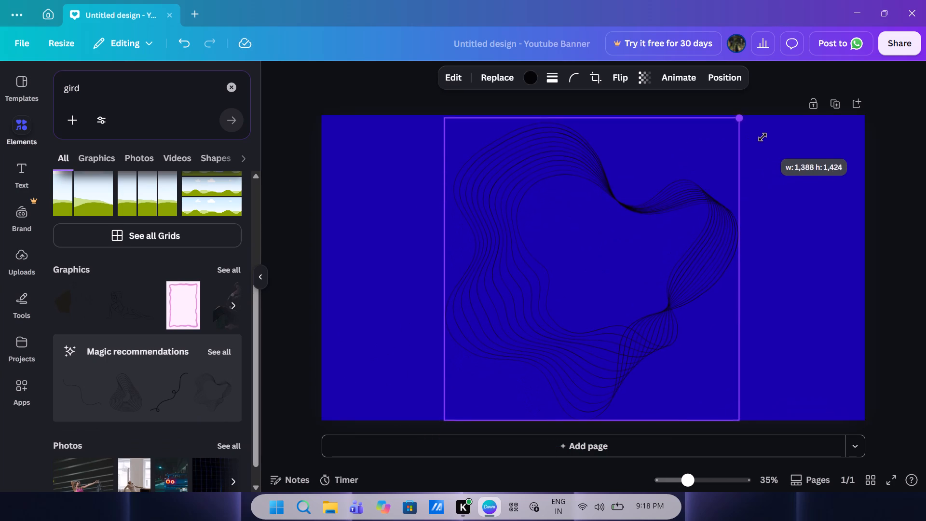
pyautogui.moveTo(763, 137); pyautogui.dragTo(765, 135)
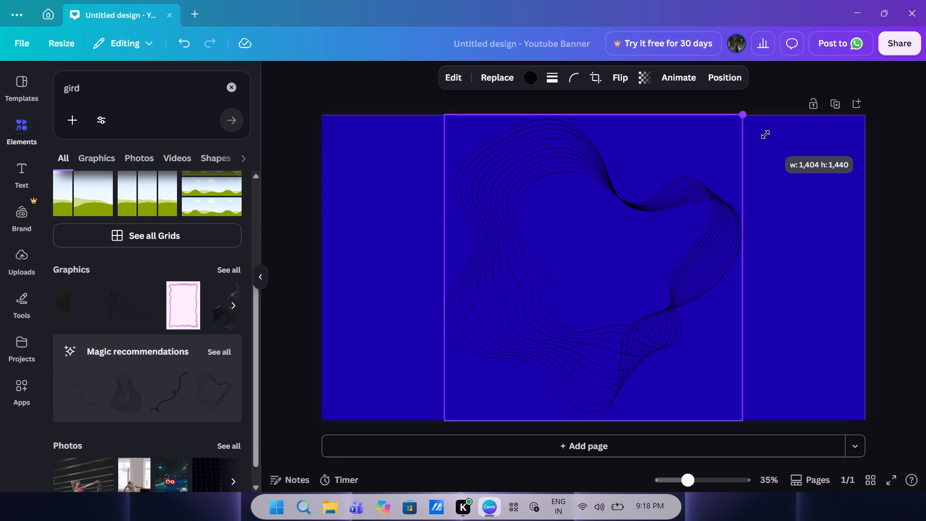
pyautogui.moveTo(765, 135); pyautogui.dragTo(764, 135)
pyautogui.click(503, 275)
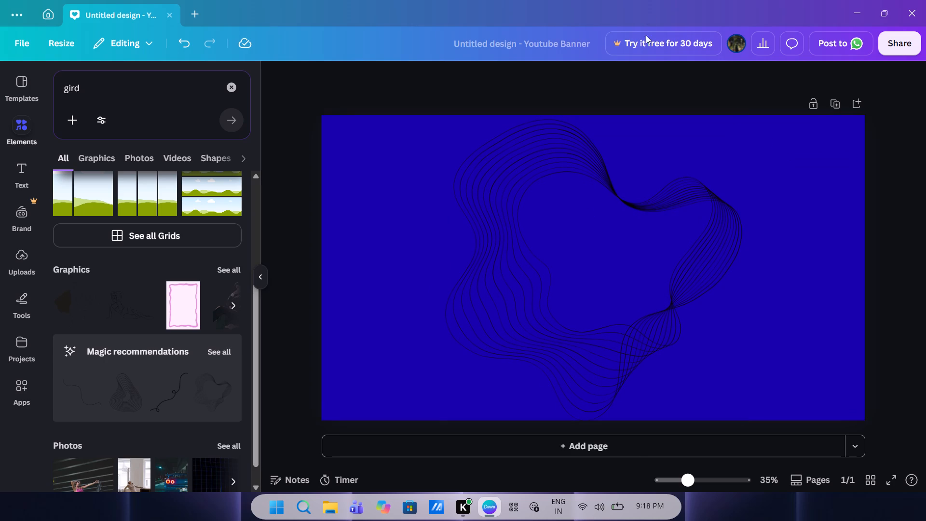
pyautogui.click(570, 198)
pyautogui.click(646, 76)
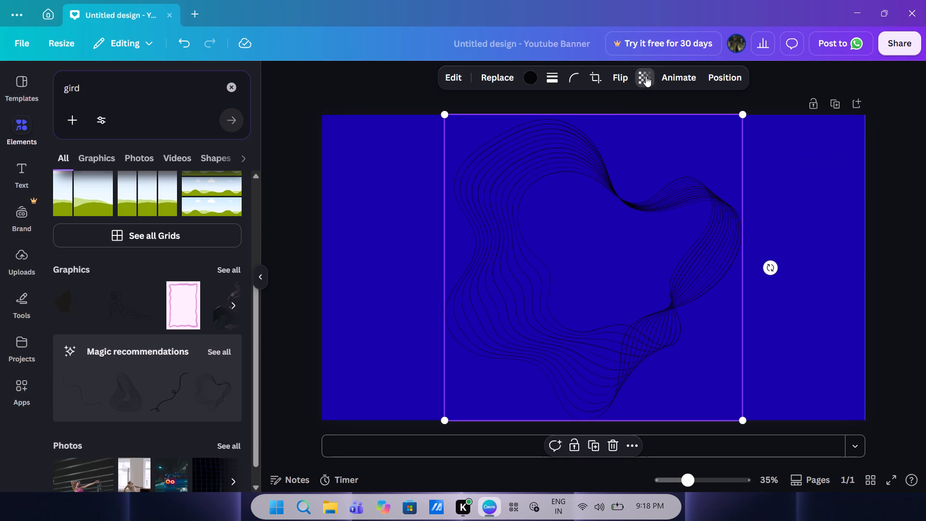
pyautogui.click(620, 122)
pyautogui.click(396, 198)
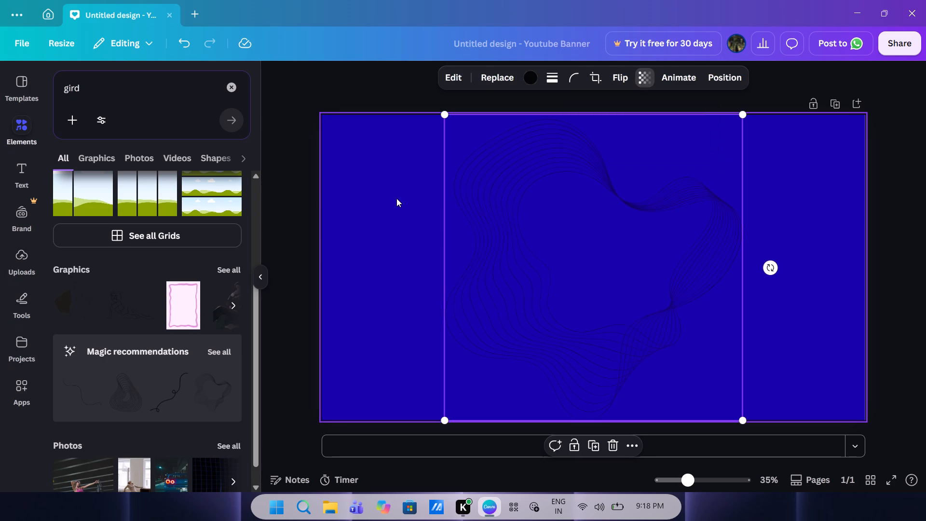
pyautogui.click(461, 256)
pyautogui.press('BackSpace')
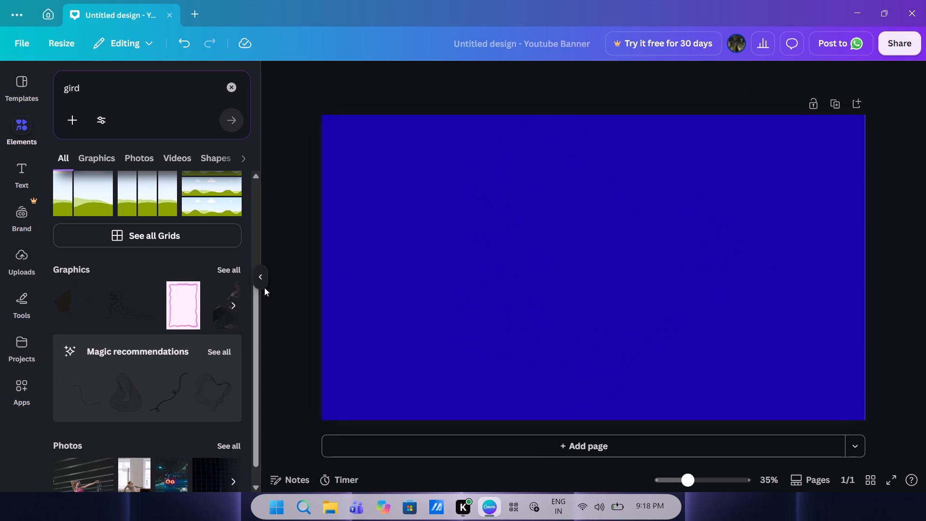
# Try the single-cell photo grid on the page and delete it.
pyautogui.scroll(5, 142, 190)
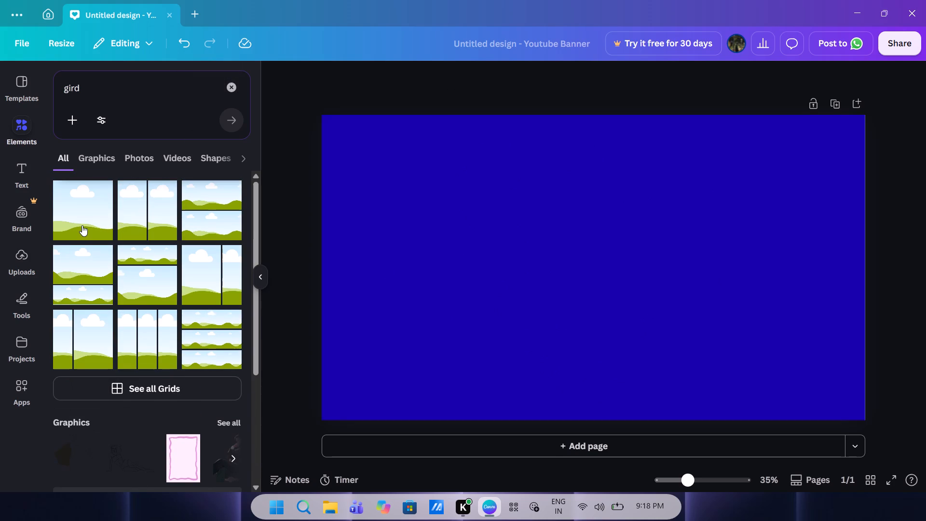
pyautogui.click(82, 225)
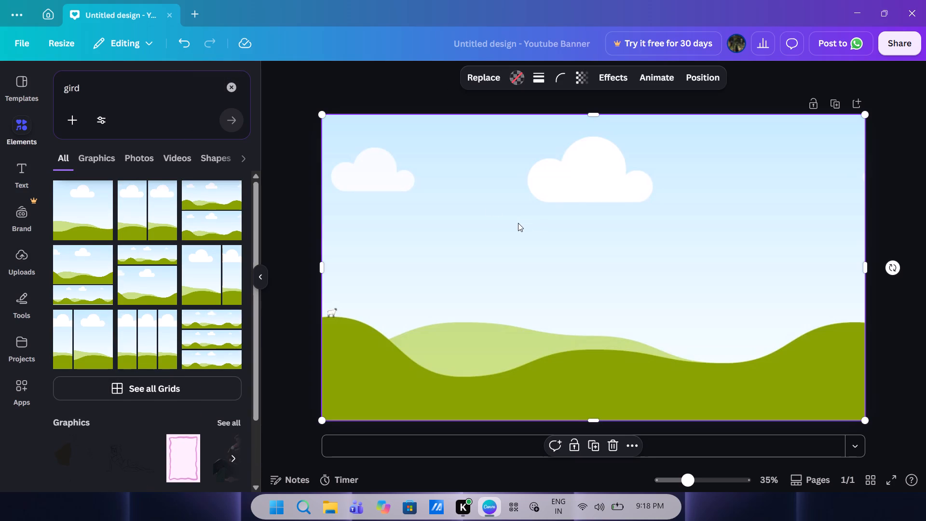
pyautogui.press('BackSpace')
# Correct the elements search term to "grid" and run the search.
pyautogui.click(173, 86)
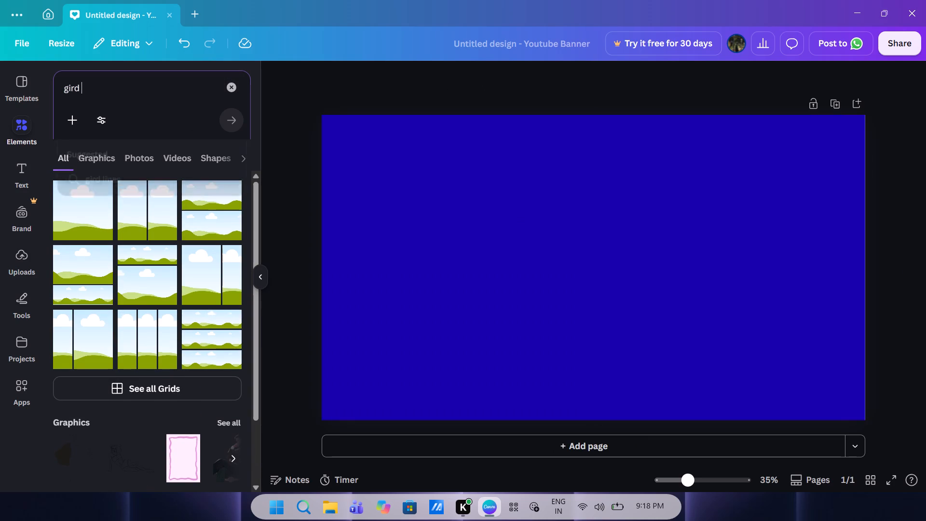
pyautogui.press('BackSpace')
pyautogui.press('BackSpace')
pyautogui.press('BackSpace')
pyautogui.press('BackSpace')
pyautogui.write('rid')
pyautogui.press('Return')
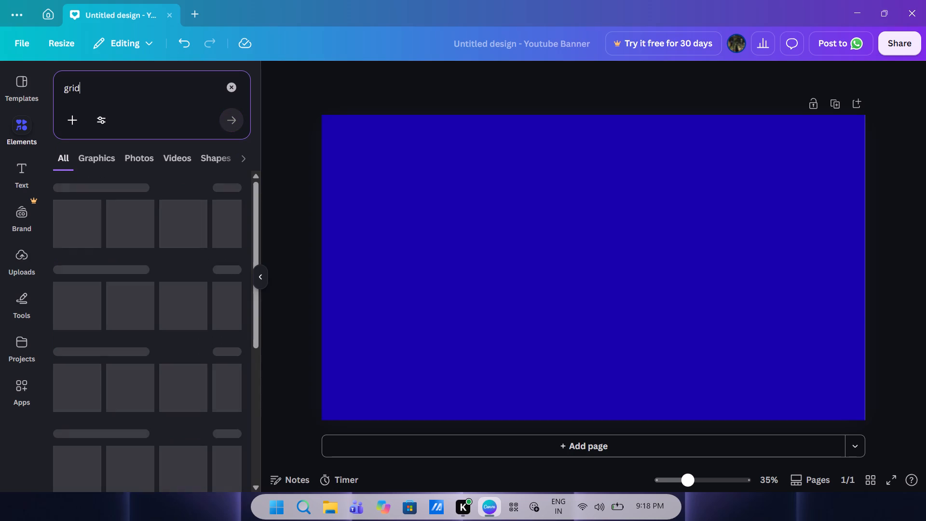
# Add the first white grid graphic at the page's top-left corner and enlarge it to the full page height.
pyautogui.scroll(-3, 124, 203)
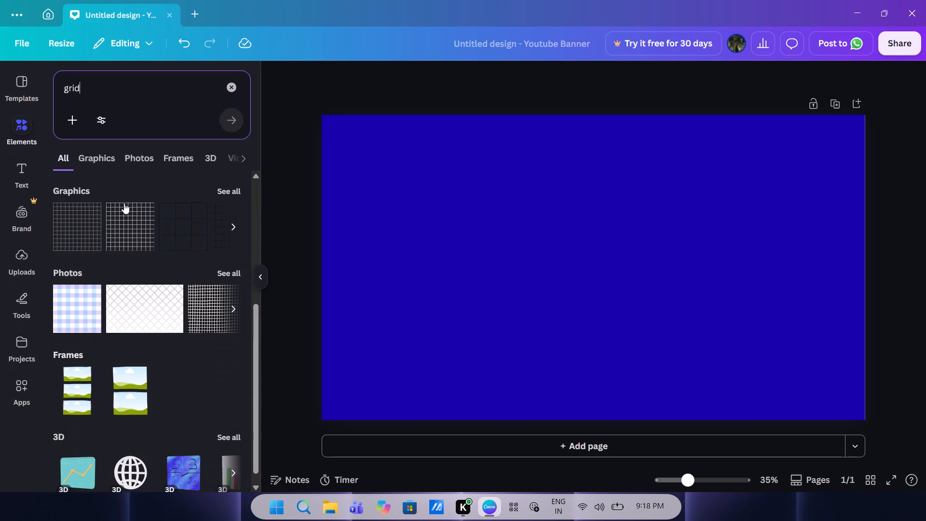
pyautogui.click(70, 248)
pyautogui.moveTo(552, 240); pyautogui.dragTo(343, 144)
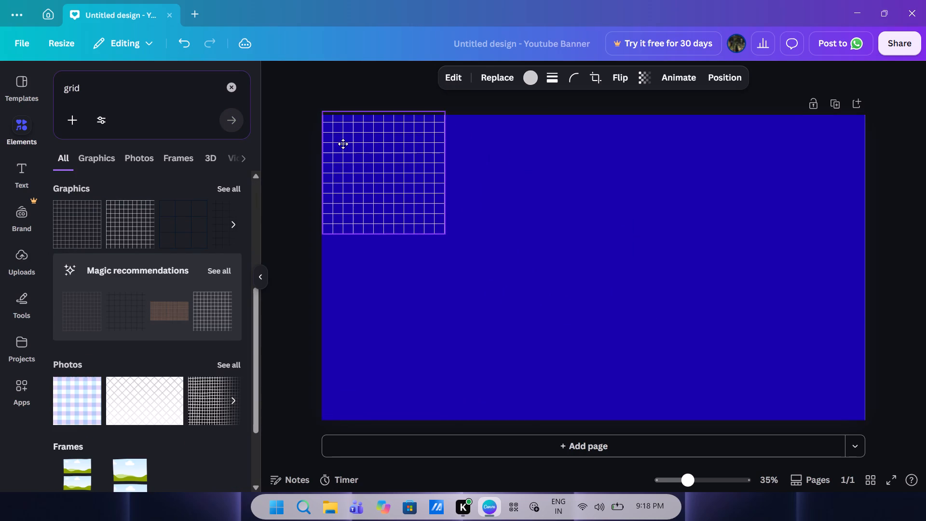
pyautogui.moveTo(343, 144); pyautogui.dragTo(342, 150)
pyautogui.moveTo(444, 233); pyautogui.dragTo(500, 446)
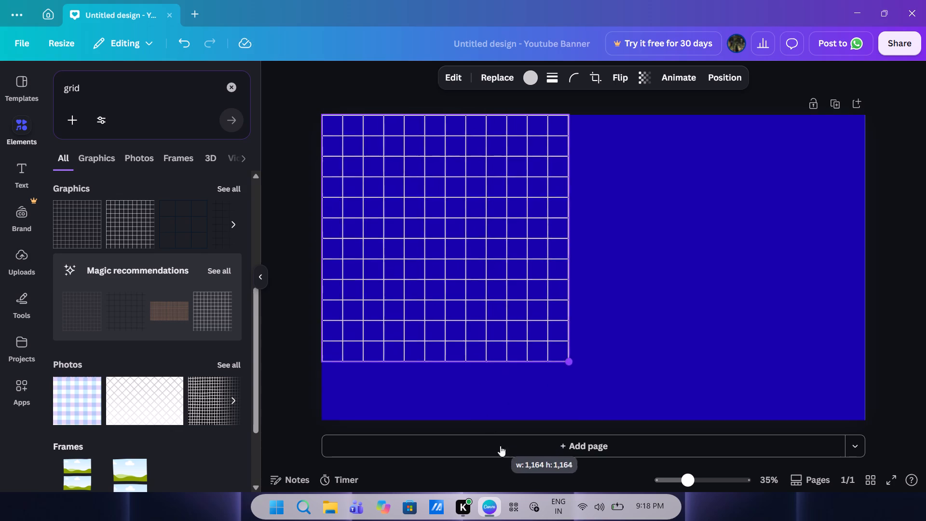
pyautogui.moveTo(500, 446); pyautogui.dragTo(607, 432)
# Place the recommended orange grid graphic on the page and delete the white grid.
pyautogui.moveTo(165, 308); pyautogui.dragTo(657, 210)
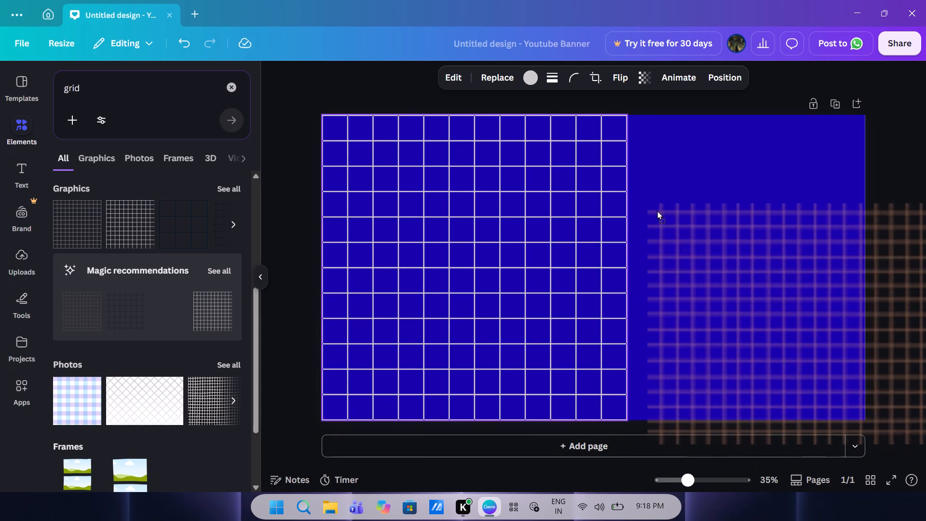
pyautogui.moveTo(657, 210); pyautogui.dragTo(637, 187)
pyautogui.click(542, 267)
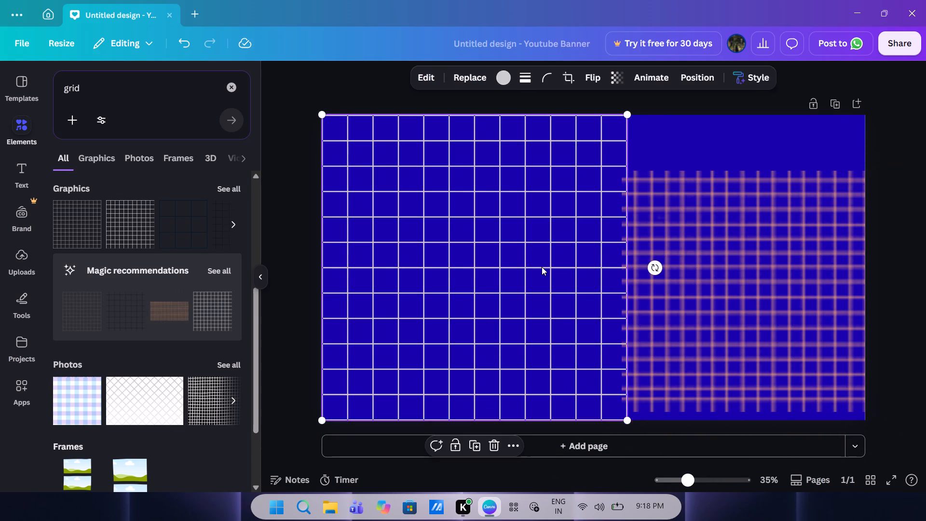
pyautogui.press('BackSpace')
# Align the orange grid with the page's top-left corner and stretch it to the full page width and about 1,460 high.
pyautogui.moveTo(683, 280); pyautogui.dragTo(394, 230)
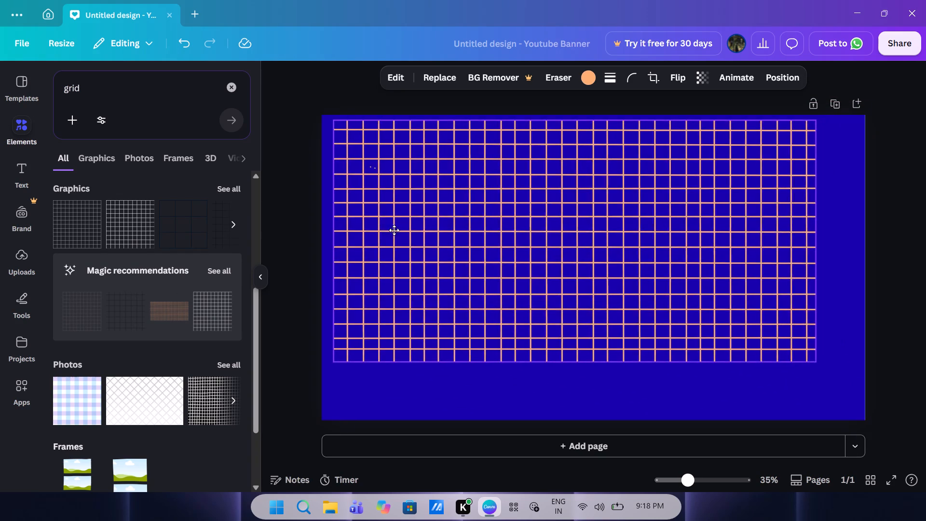
pyautogui.moveTo(394, 230); pyautogui.dragTo(385, 225)
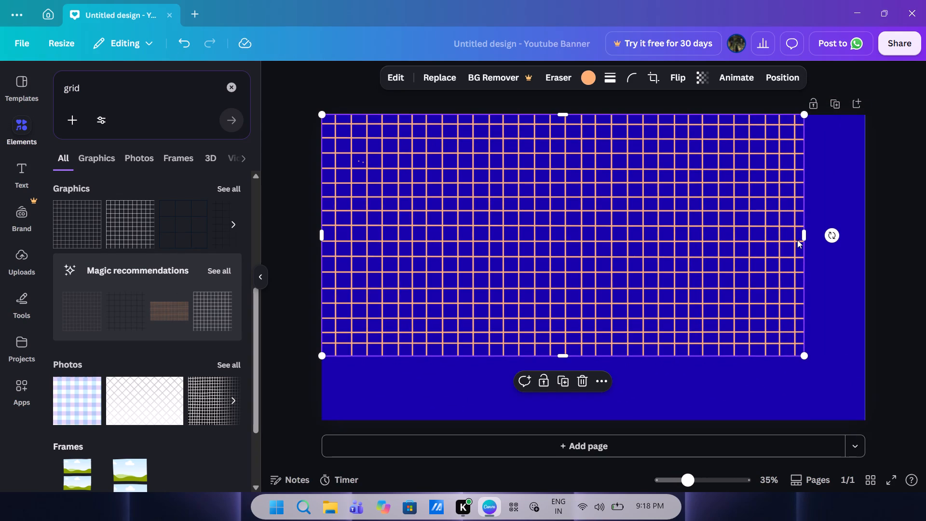
pyautogui.moveTo(804, 234); pyautogui.dragTo(870, 228)
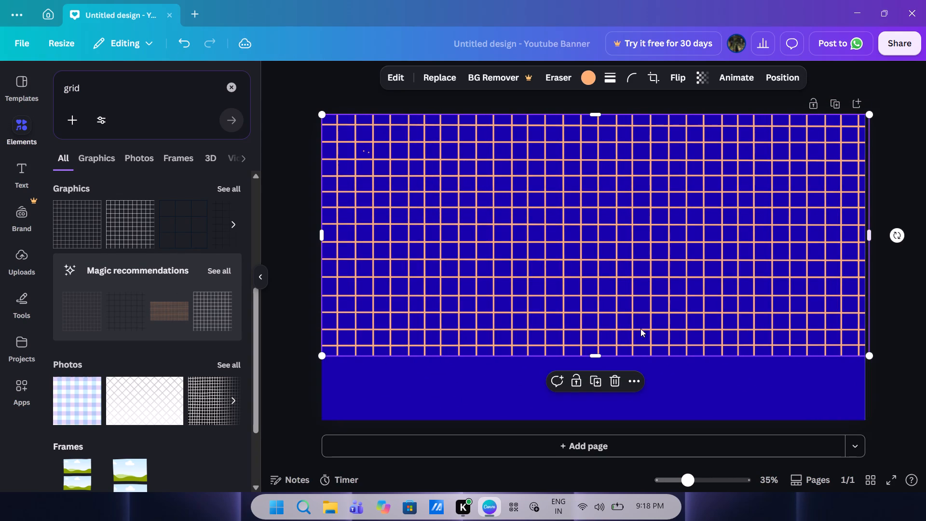
pyautogui.moveTo(598, 353); pyautogui.dragTo(589, 415)
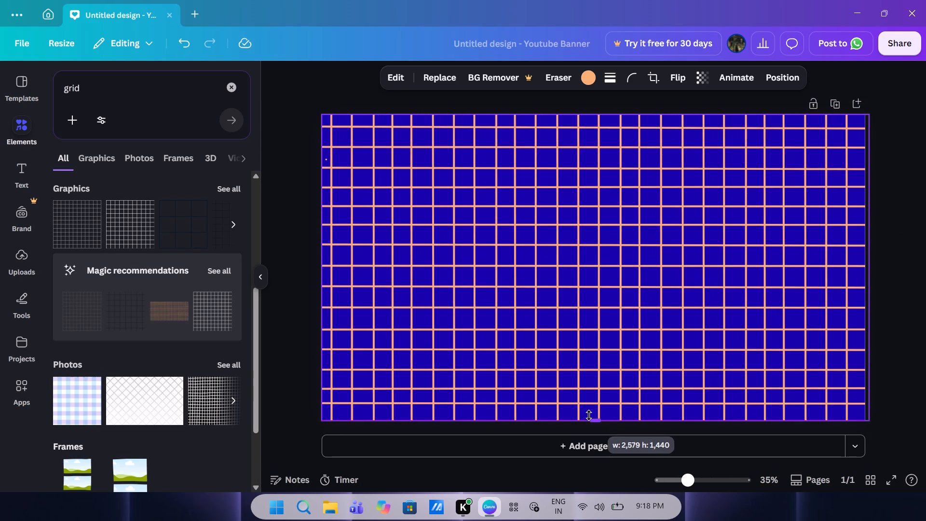
pyautogui.moveTo(589, 415); pyautogui.dragTo(588, 415)
pyautogui.click(594, 423)
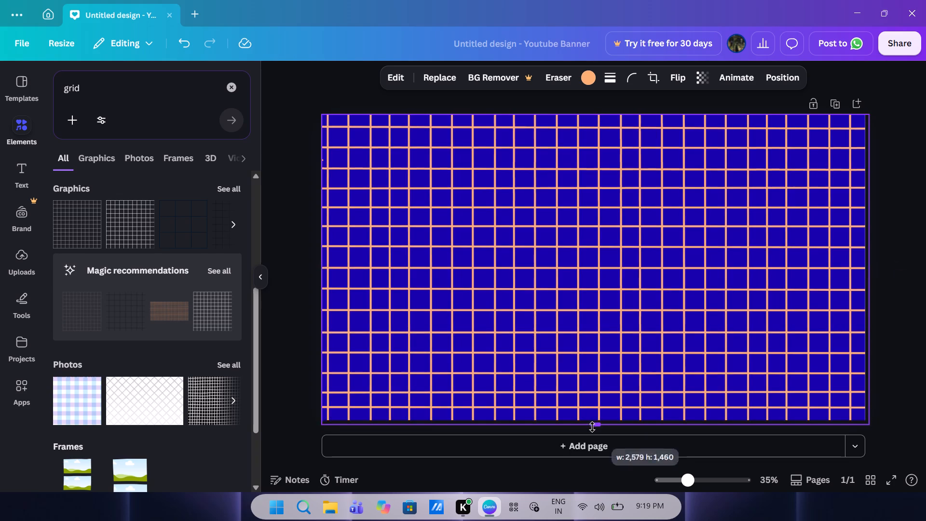
pyautogui.moveTo(869, 268); pyautogui.dragTo(864, 268)
# Clear the "blue" colour search and change the orange grid's colour to solid white.
pyautogui.rightClick(495, 289)
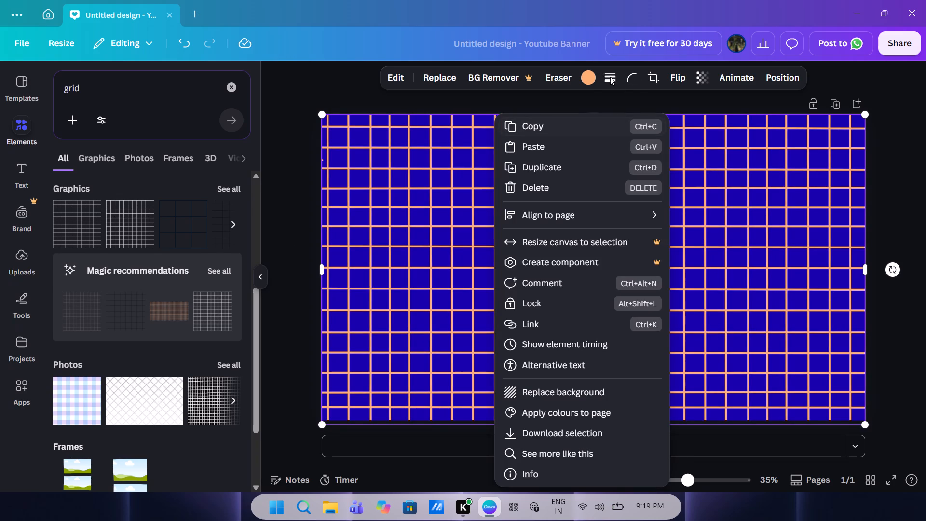
pyautogui.click(584, 77)
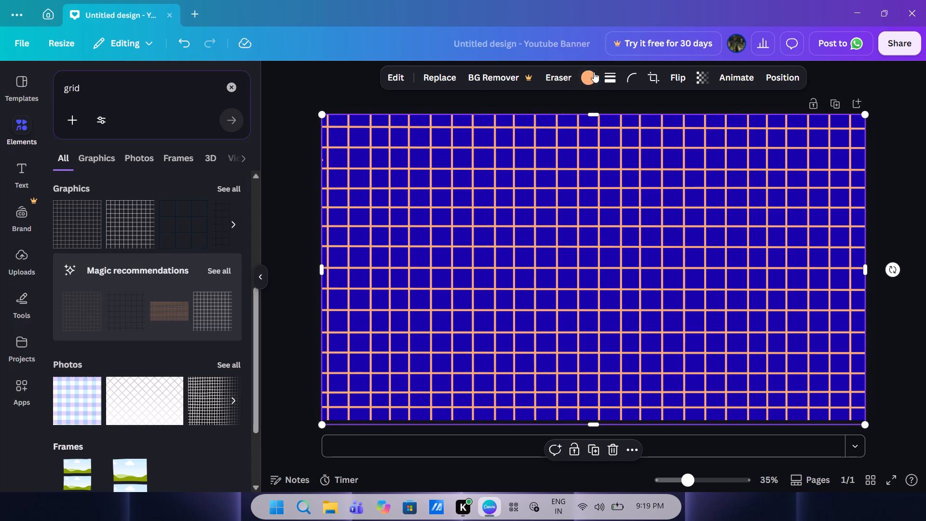
pyautogui.click(586, 76)
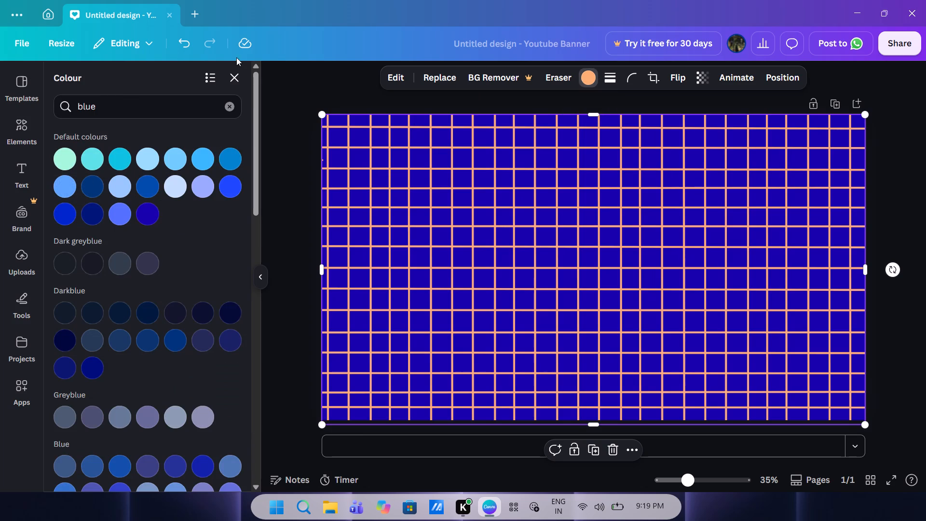
pyautogui.click(228, 77)
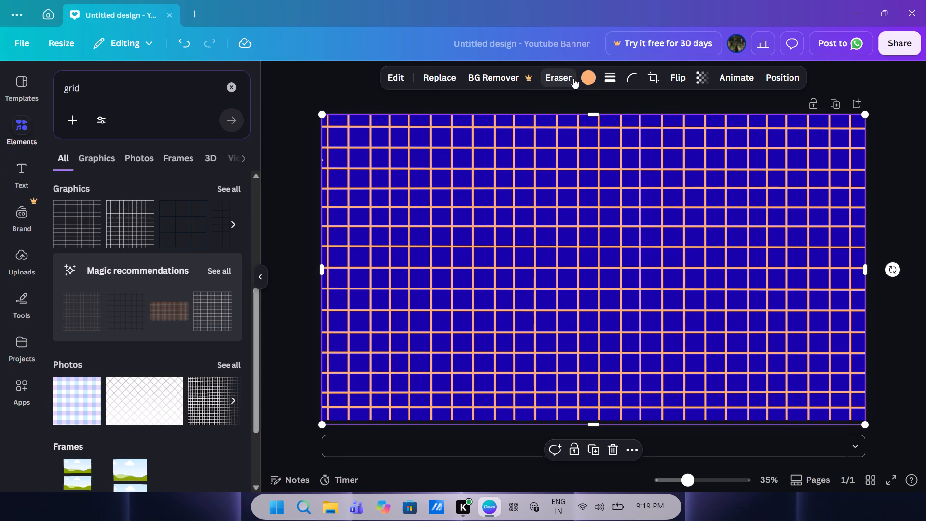
pyautogui.click(588, 78)
pyautogui.click(99, 110)
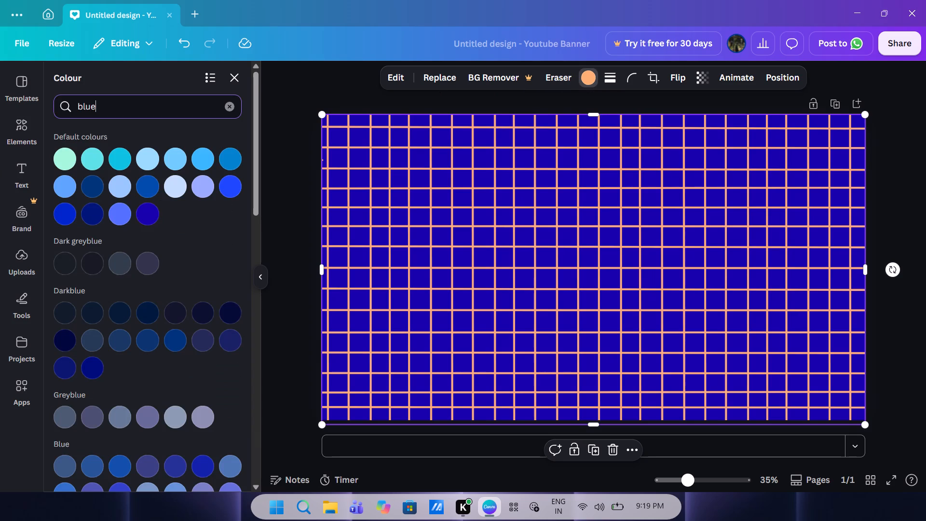
pyautogui.press('BackSpace')
pyautogui.press('BackSpace')
pyautogui.press('BackSpace')
pyautogui.press('BackSpace')
pyautogui.press('BackSpace')
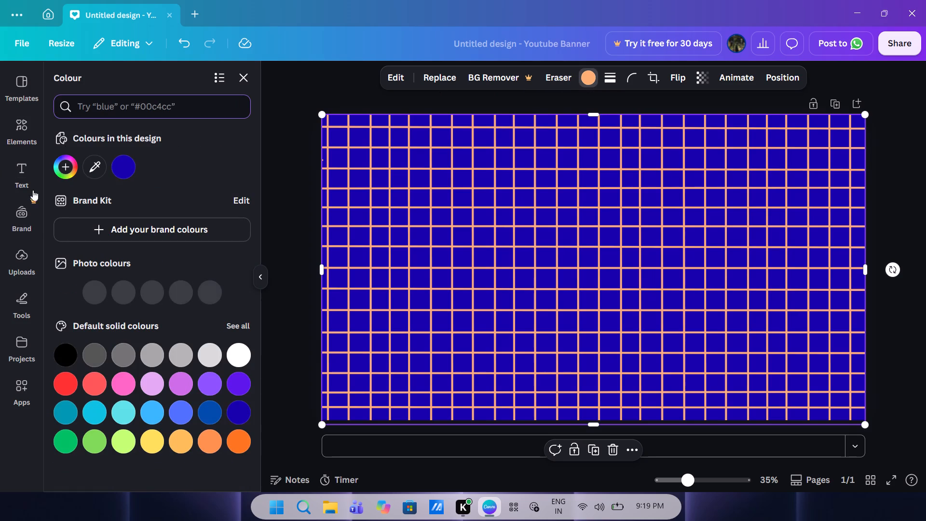
pyautogui.click(237, 350)
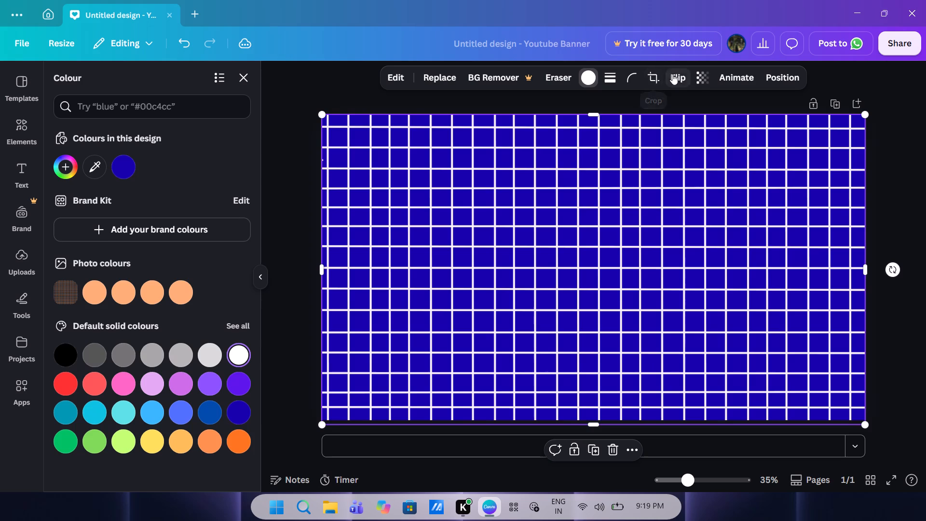
# Set the white grid's transparency to 31 so it blends into the blue background.
pyautogui.click(697, 76)
pyautogui.click(654, 127)
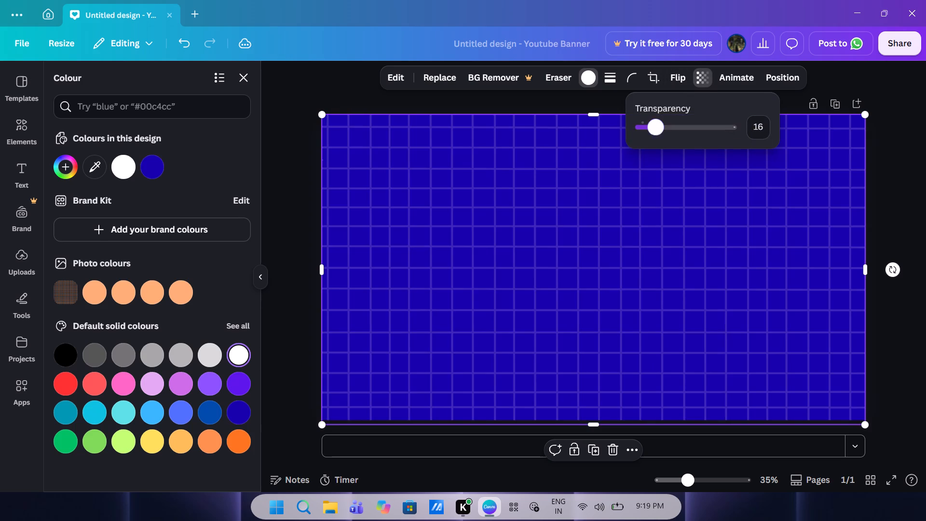
pyautogui.click(668, 127)
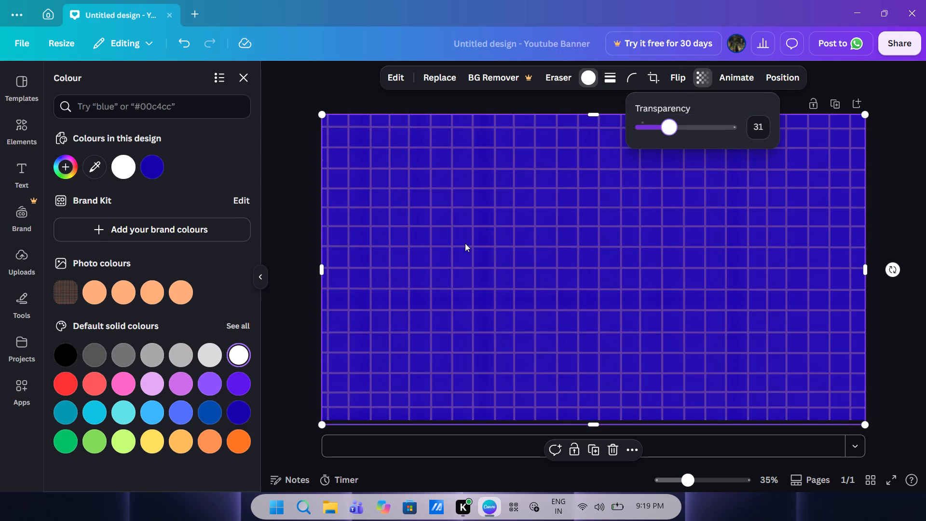
pyautogui.click(465, 243)
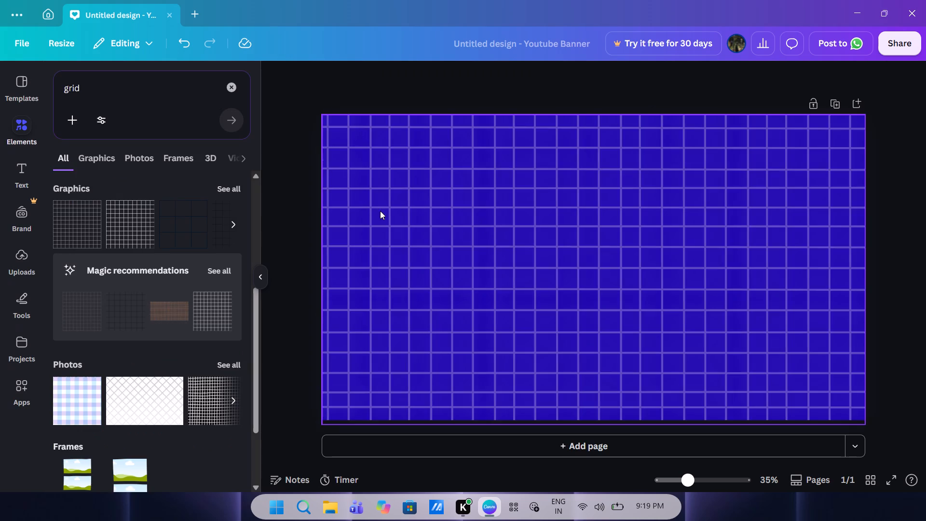
pyautogui.click(271, 182)
pyautogui.click(256, 280)
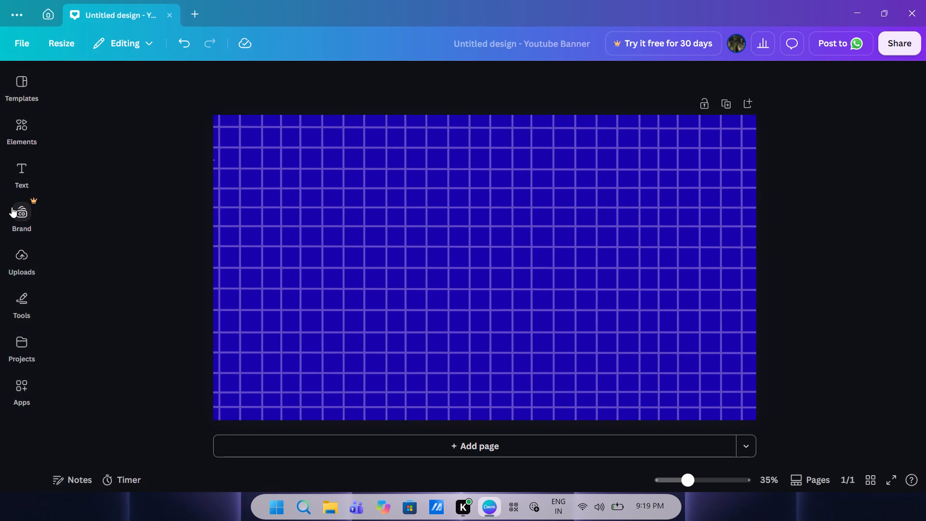
# Add the uploaded Sprite can image to the page and shrink it to about 103 wide.
pyautogui.click(30, 265)
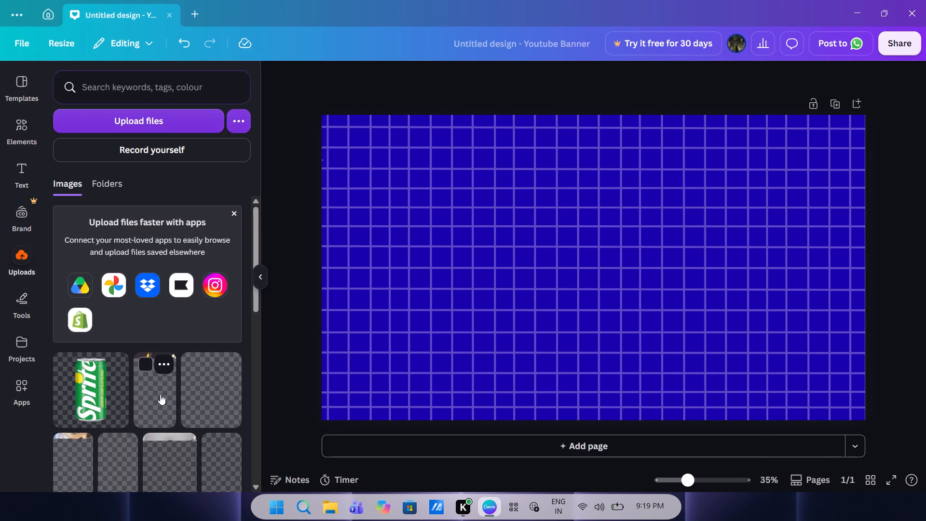
pyautogui.scroll(-1, 160, 394)
pyautogui.click(116, 374)
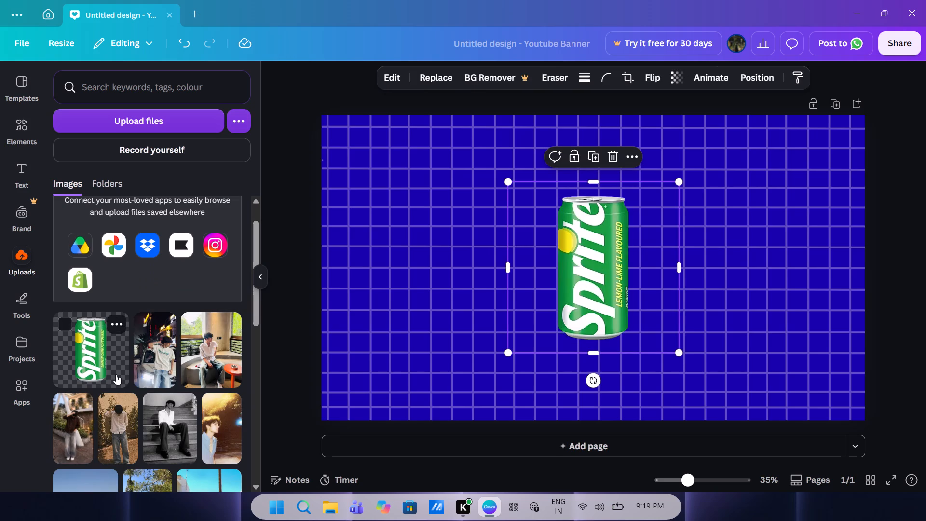
pyautogui.moveTo(587, 282); pyautogui.dragTo(461, 276)
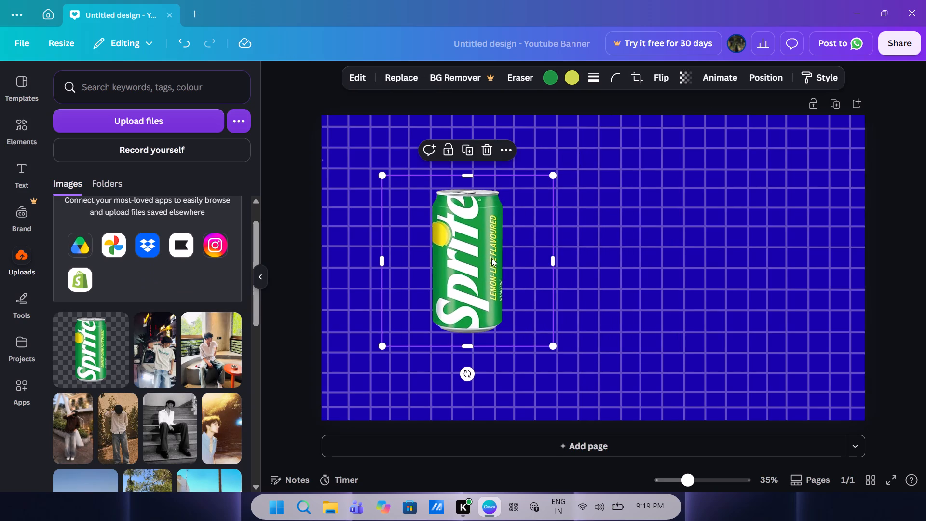
pyautogui.moveTo(553, 178); pyautogui.dragTo(416, 291)
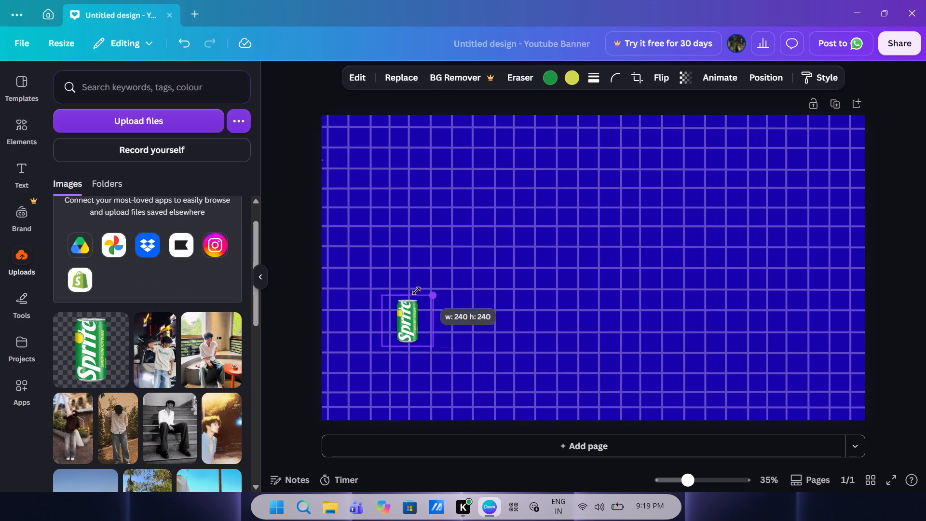
pyautogui.moveTo(416, 291); pyautogui.dragTo(400, 323)
# Move the small Sprite can into the first full grid cell at the page's top-left and adjust its top and bottom edges to fit.
pyautogui.moveTo(388, 340); pyautogui.dragTo(395, 282)
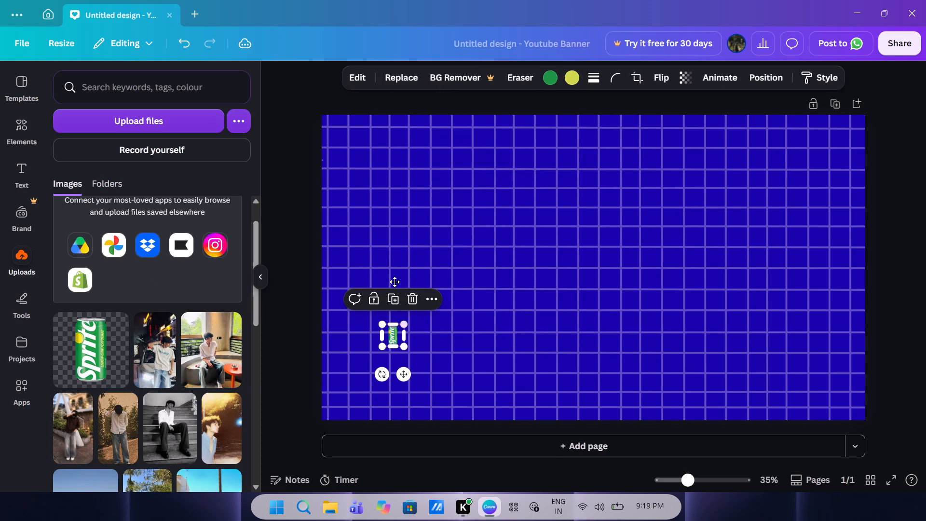
pyautogui.moveTo(395, 282); pyautogui.dragTo(330, 116)
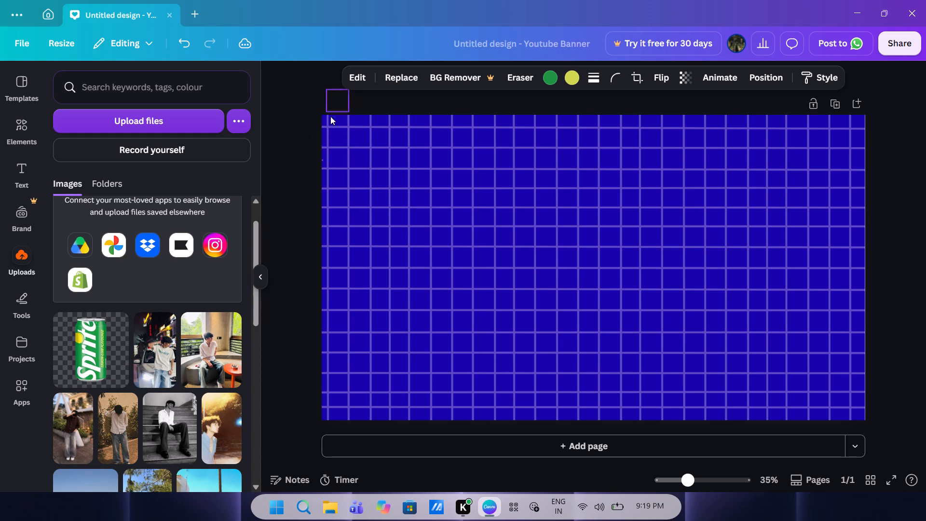
pyautogui.moveTo(330, 116); pyautogui.dragTo(334, 146)
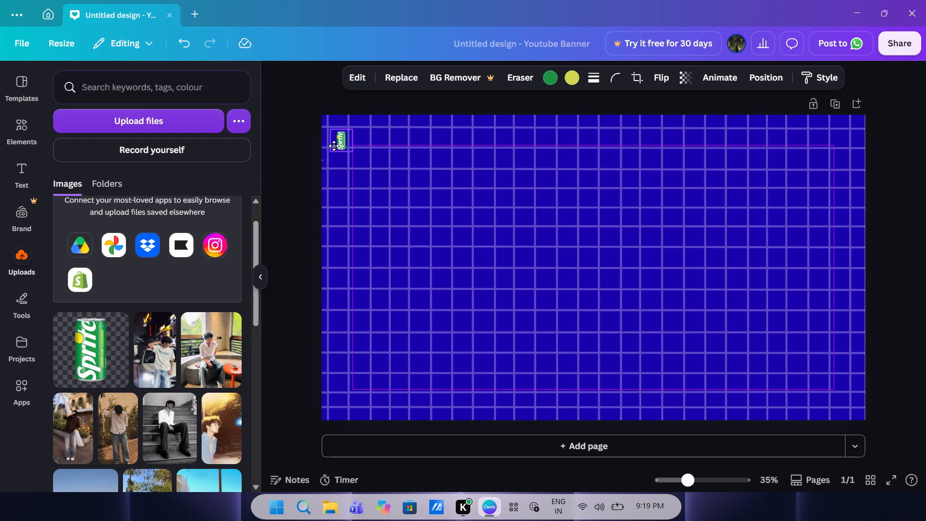
pyautogui.moveTo(334, 146); pyautogui.dragTo(334, 144)
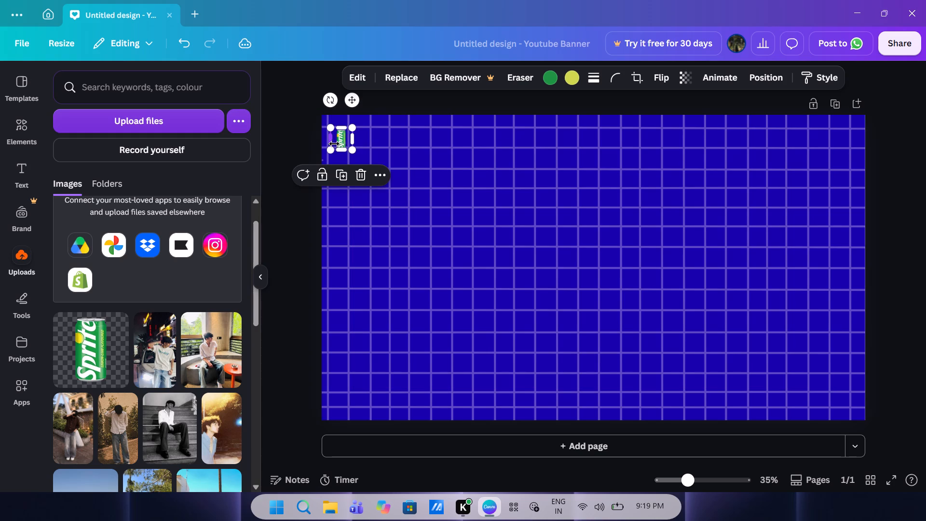
pyautogui.click(349, 149)
pyautogui.click(340, 135)
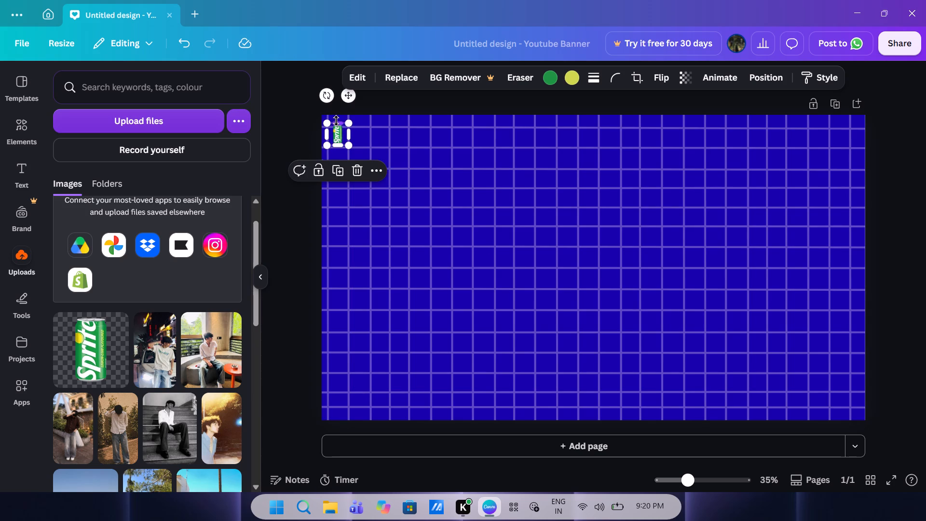
pyautogui.click(336, 121)
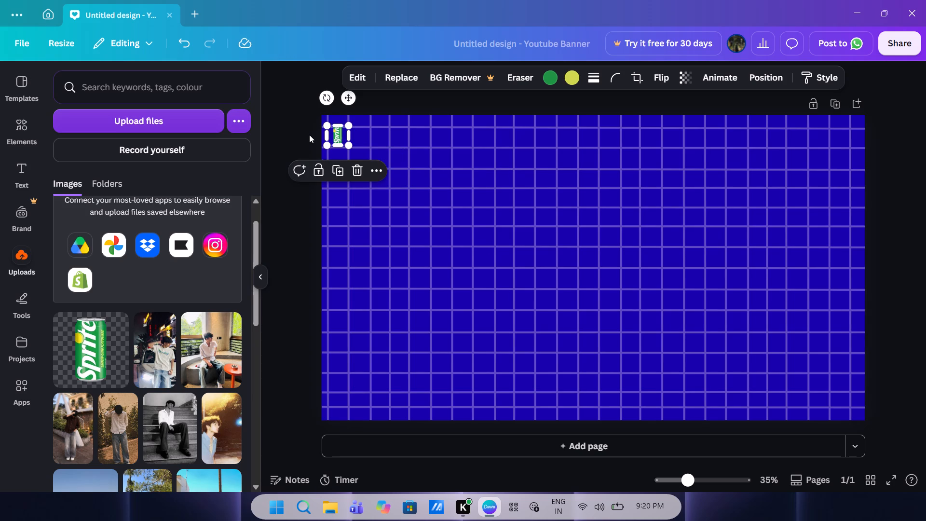
pyautogui.click(309, 135)
pyautogui.click(343, 137)
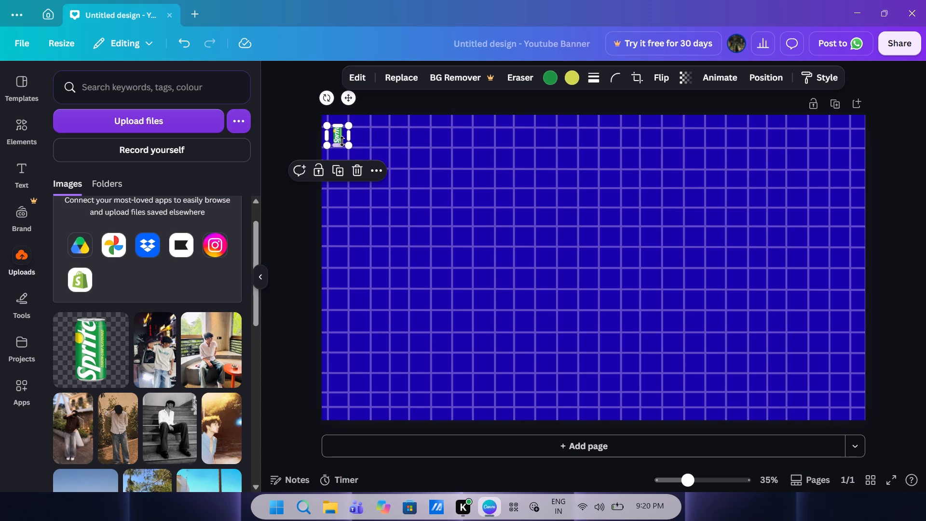
pyautogui.click(340, 143)
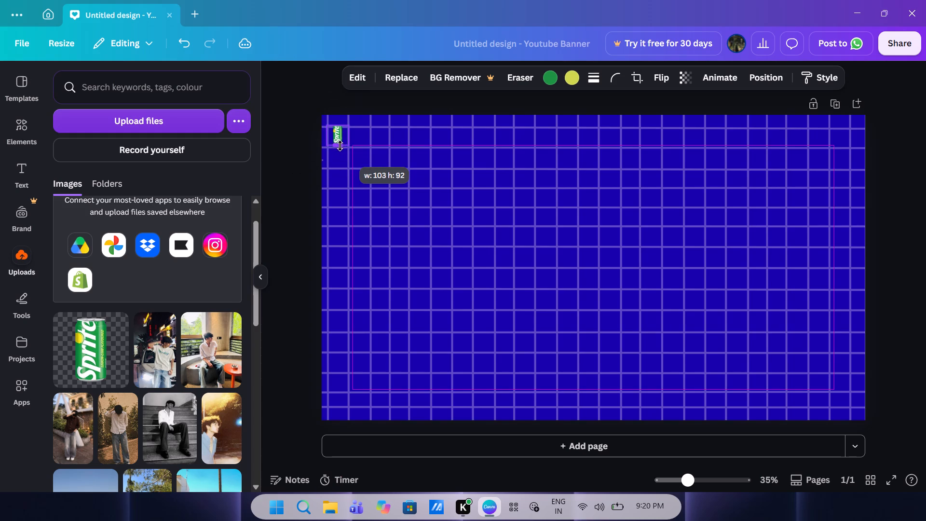
pyautogui.click(297, 146)
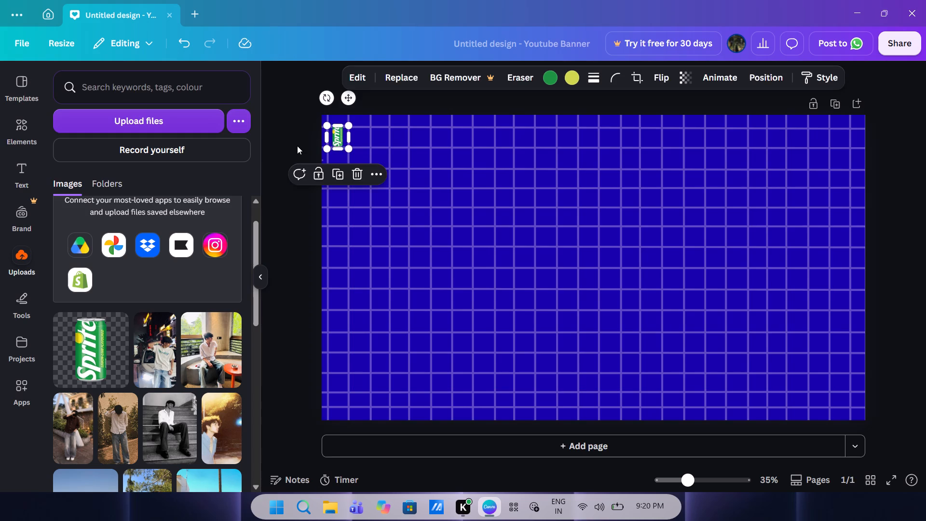
# Copy the small Sprite can and paste 25 duplicates of it onto the page.
pyautogui.click(341, 139)
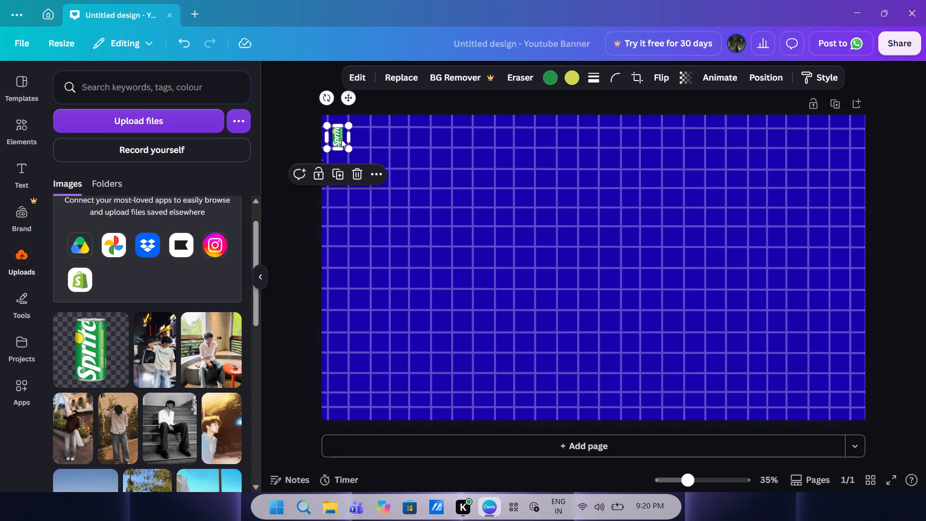
pyautogui.hotkey('ctrl', 'c')
pyautogui.hotkey('ctrl', 'v')
pyautogui.hotkey('ctrl', 'v')
pyautogui.hotkey('ctrl', 'v')
pyautogui.hotkey('ctrl', 'v')
pyautogui.hotkey('ctrl', 'v')
pyautogui.hotkey('ctrl', 'v')
pyautogui.hotkey('ctrl', 'v')
pyautogui.hotkey('ctrl', 'v')
pyautogui.hotkey('ctrl', 'v')
pyautogui.hotkey('ctrl', 'v')
pyautogui.hotkey('ctrl', 'v')
pyautogui.hotkey('ctrl', 'v')
pyautogui.hotkey('ctrl', 'v')
pyautogui.hotkey('ctrl', 'v')
pyautogui.hotkey('ctrl', 'v')
pyautogui.hotkey('ctrl', 'v')
pyautogui.hotkey('ctrl', 'v')
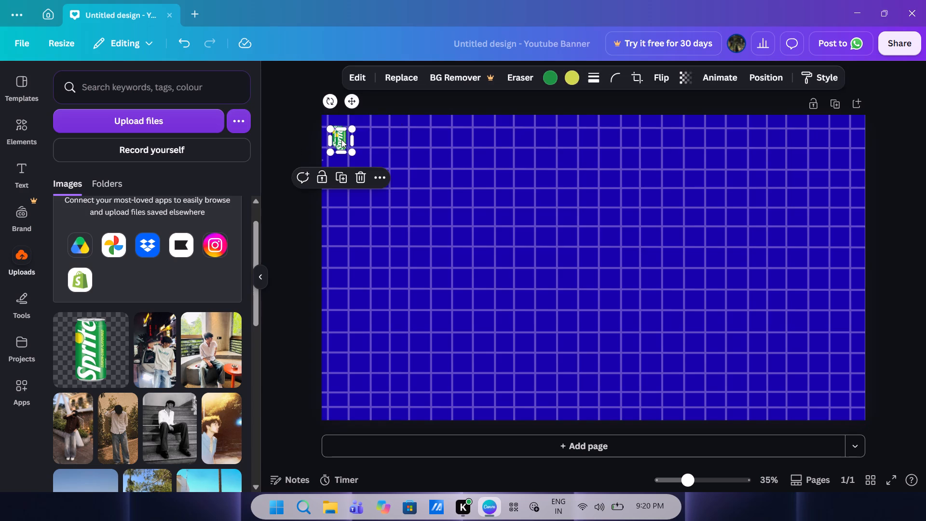
pyautogui.hotkey('ctrl', 'v')
pyautogui.hotkey('ctrl', 'v')
pyautogui.hotkey('ctrl', 'v')
pyautogui.hotkey('ctrl', 'v')
pyautogui.hotkey('ctrl', 'v')
pyautogui.hotkey('ctrl', 'v')
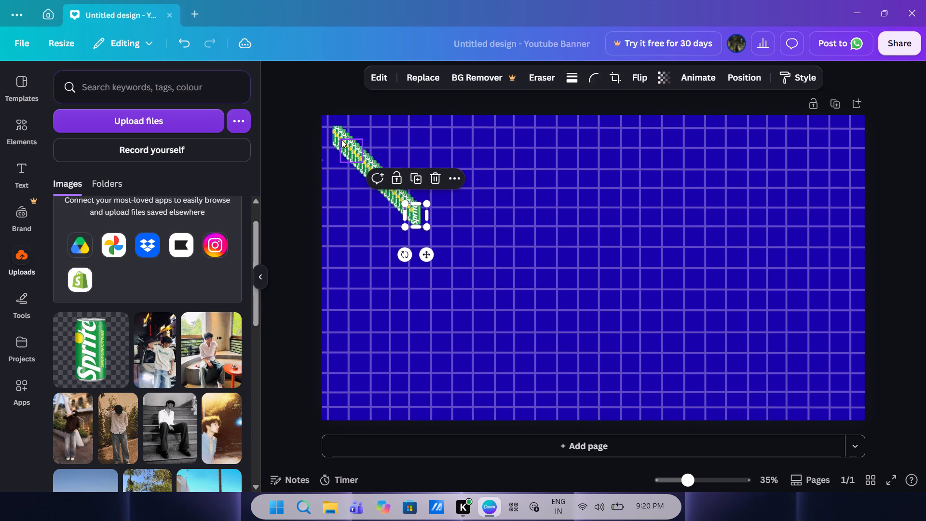
pyautogui.hotkey('ctrl', 'v')
pyautogui.hotkey('ctrl', 'v')
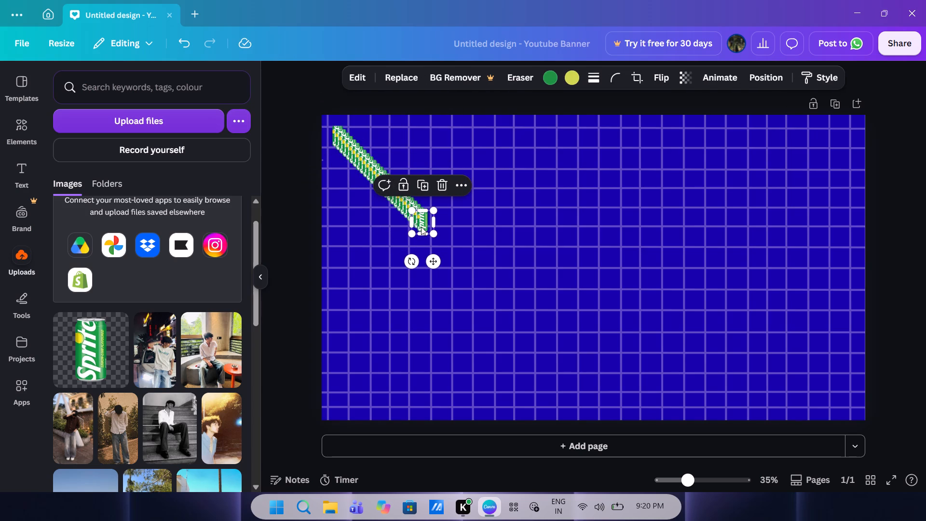
# Move three Sprite can copies from the stack into alternate cells of the first full grid row, level with the original can.
pyautogui.moveTo(421, 227); pyautogui.dragTo(377, 142)
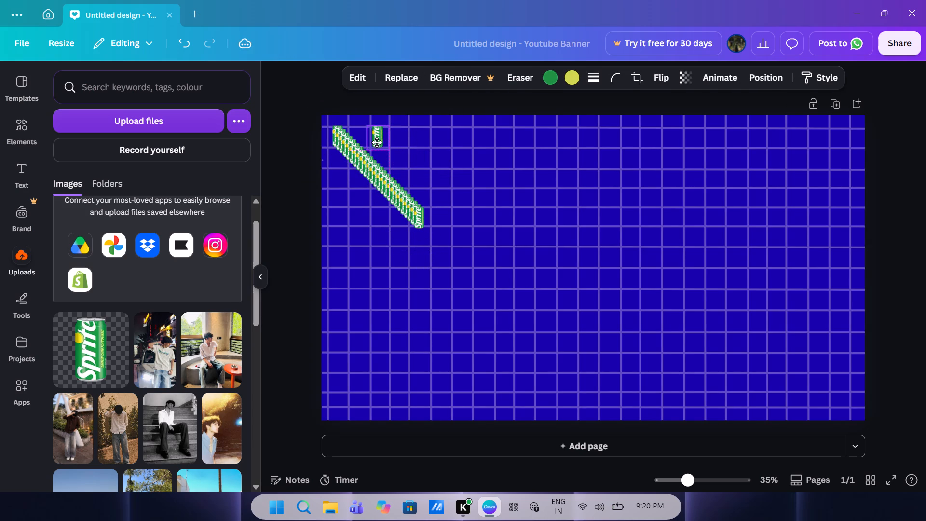
pyautogui.moveTo(377, 142); pyautogui.dragTo(379, 142)
pyautogui.moveTo(397, 200); pyautogui.dragTo(411, 133)
pyautogui.moveTo(419, 209); pyautogui.dragTo(447, 154)
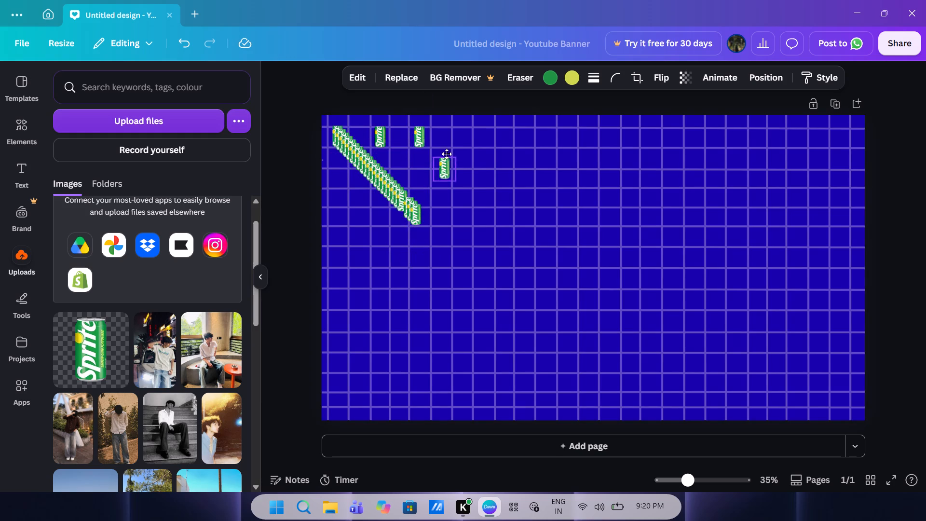
pyautogui.moveTo(447, 154); pyautogui.dragTo(460, 128)
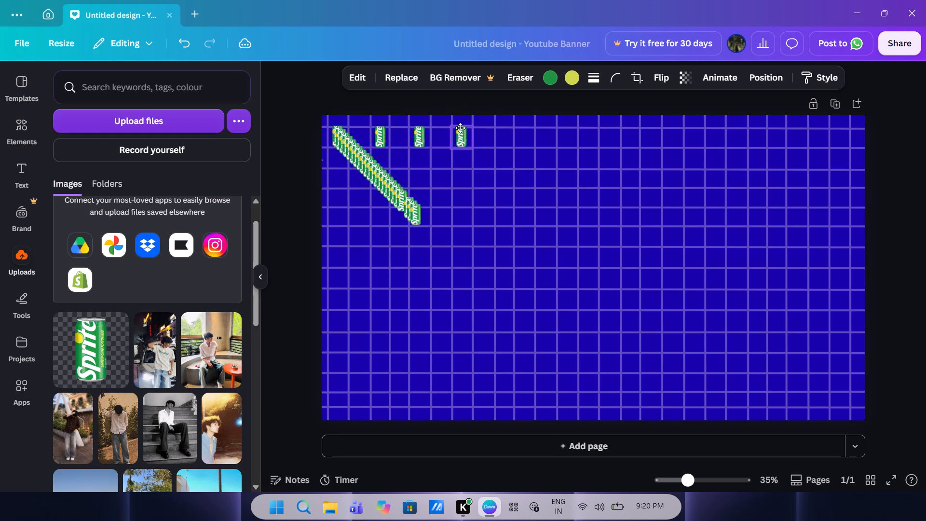
pyautogui.moveTo(460, 128); pyautogui.dragTo(463, 127)
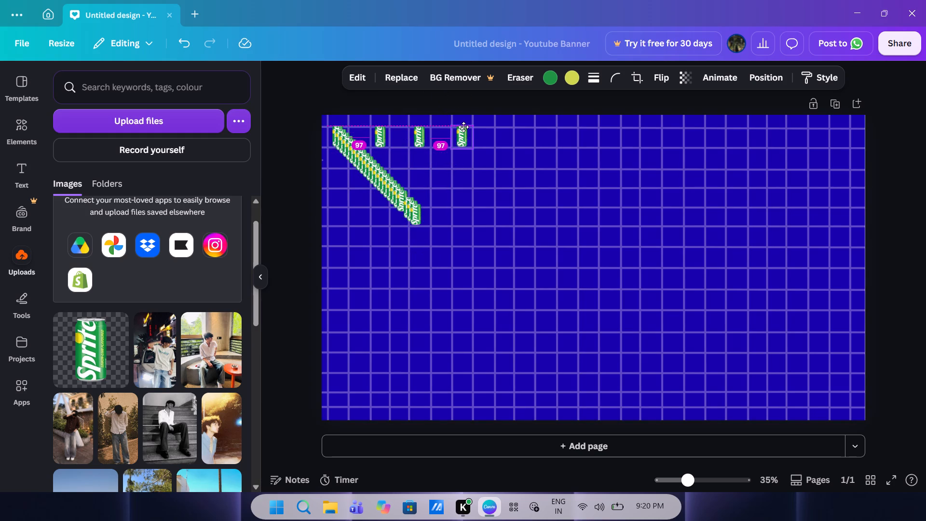
pyautogui.moveTo(463, 127); pyautogui.dragTo(463, 128)
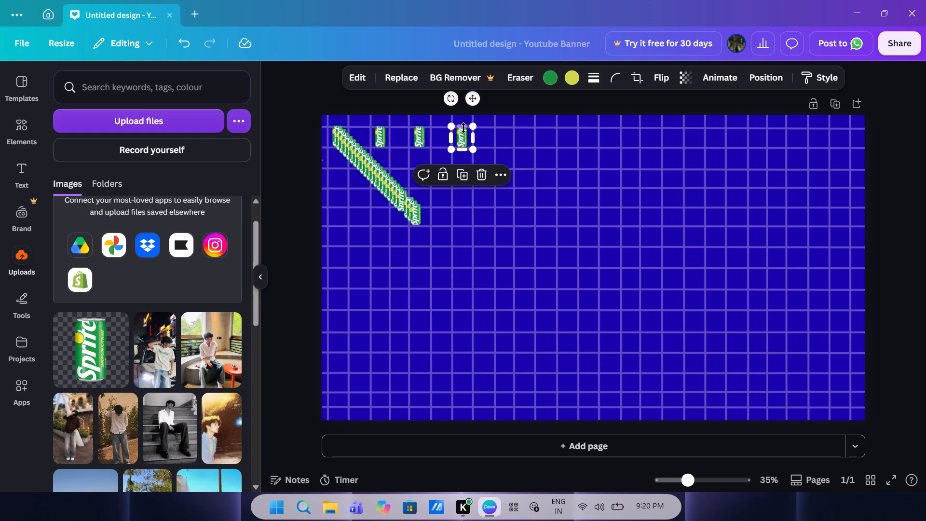
# Move two Sprite can copies from the stack into the fifth and sixth alternate cells of the first full grid row, level with the others.
pyautogui.moveTo(410, 208); pyautogui.dragTo(419, 206)
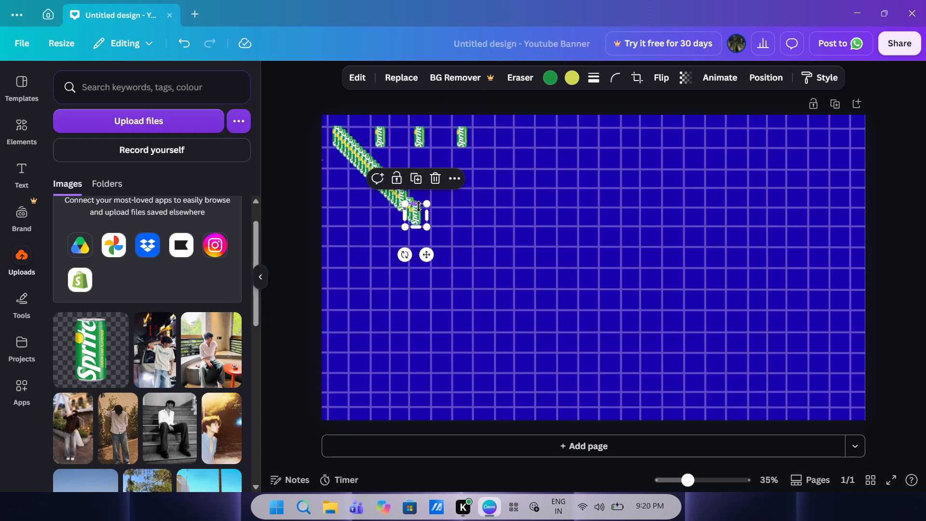
pyautogui.moveTo(419, 206); pyautogui.dragTo(501, 134)
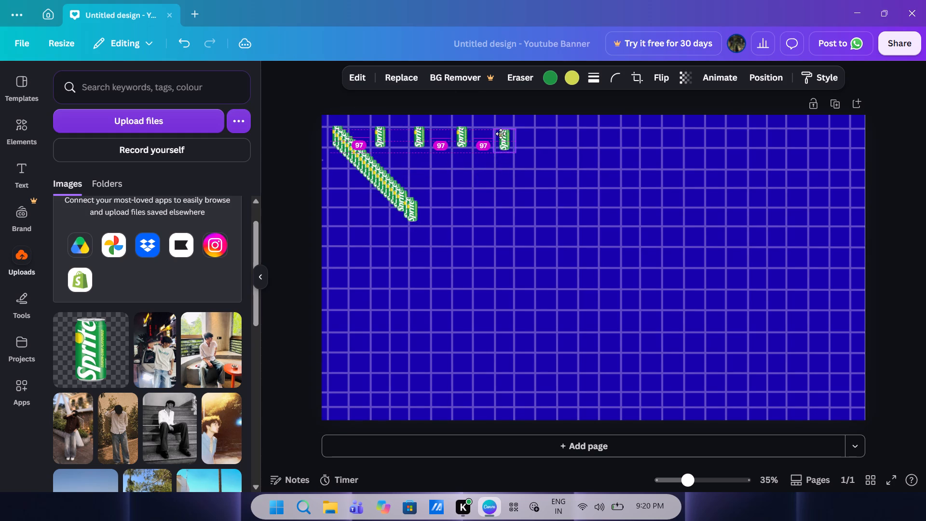
pyautogui.moveTo(501, 134); pyautogui.dragTo(503, 132)
pyautogui.moveTo(503, 132); pyautogui.dragTo(498, 133)
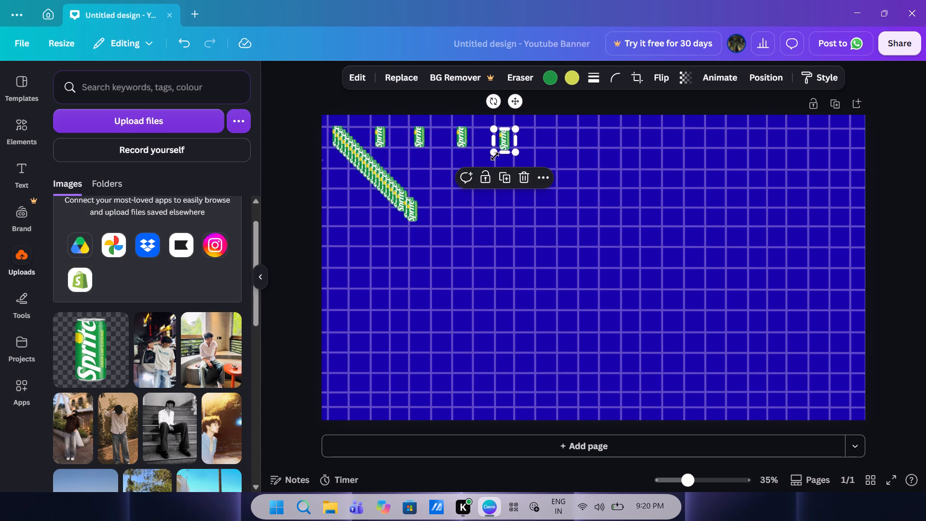
pyautogui.click(427, 193)
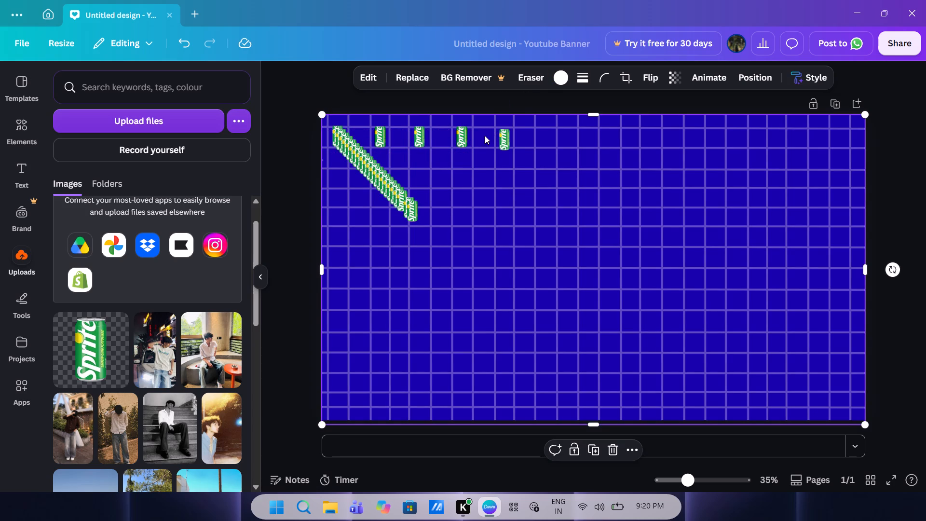
pyautogui.click(506, 137)
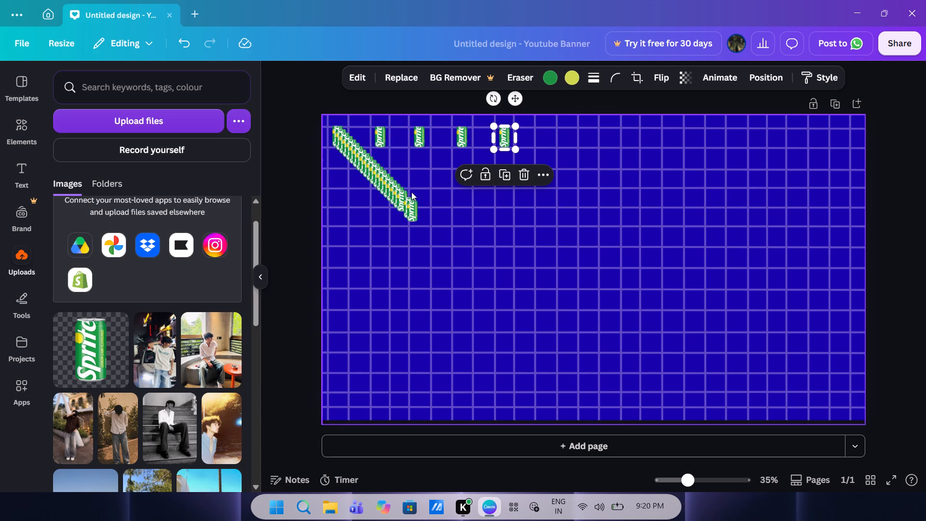
pyautogui.moveTo(410, 207); pyautogui.dragTo(543, 141)
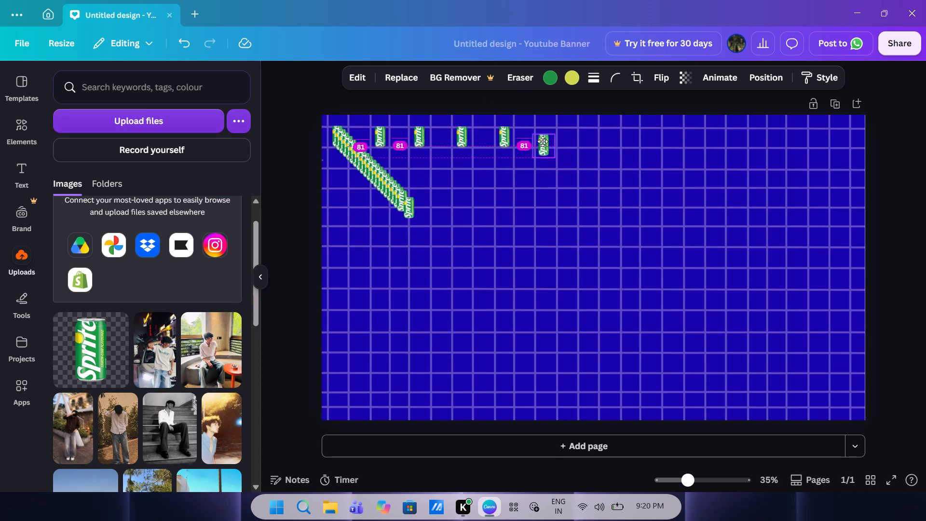
pyautogui.moveTo(543, 141); pyautogui.dragTo(544, 134)
# Move two more Sprite can copies from the stack into the seventh and eighth alternate cells of the same row, aligned with the other cans.
pyautogui.moveTo(405, 207); pyautogui.dragTo(606, 158)
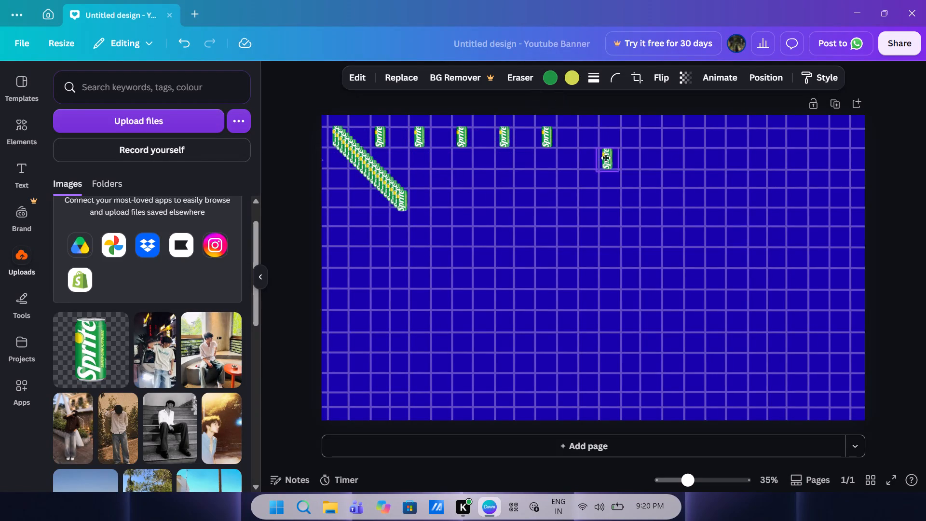
pyautogui.moveTo(606, 158); pyautogui.dragTo(583, 138)
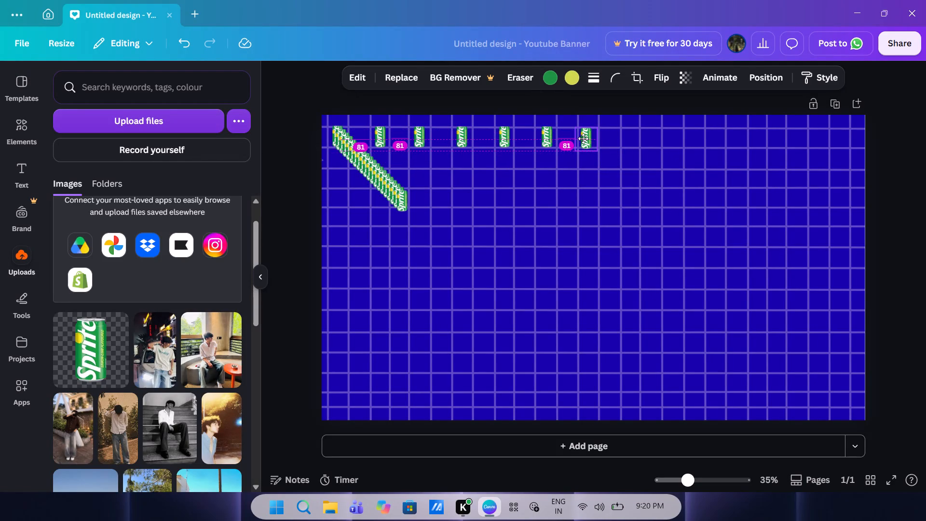
pyautogui.moveTo(583, 138); pyautogui.dragTo(586, 92)
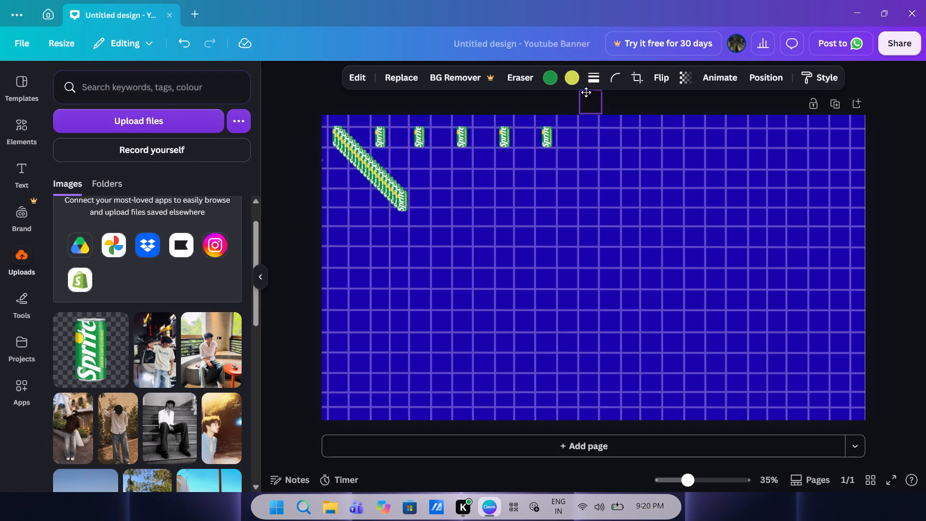
pyautogui.moveTo(586, 92); pyautogui.dragTo(582, 137)
pyautogui.moveTo(403, 194); pyautogui.dragTo(502, 186)
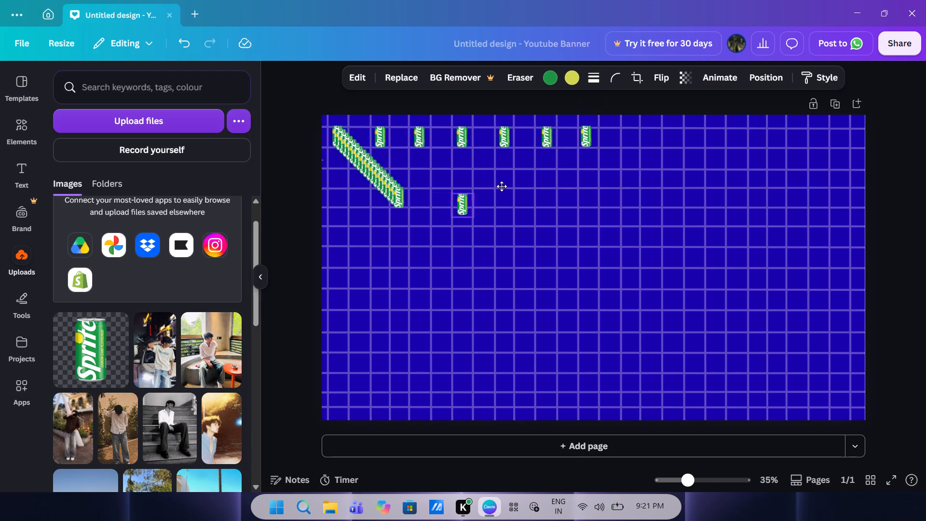
pyautogui.moveTo(502, 186); pyautogui.dragTo(633, 135)
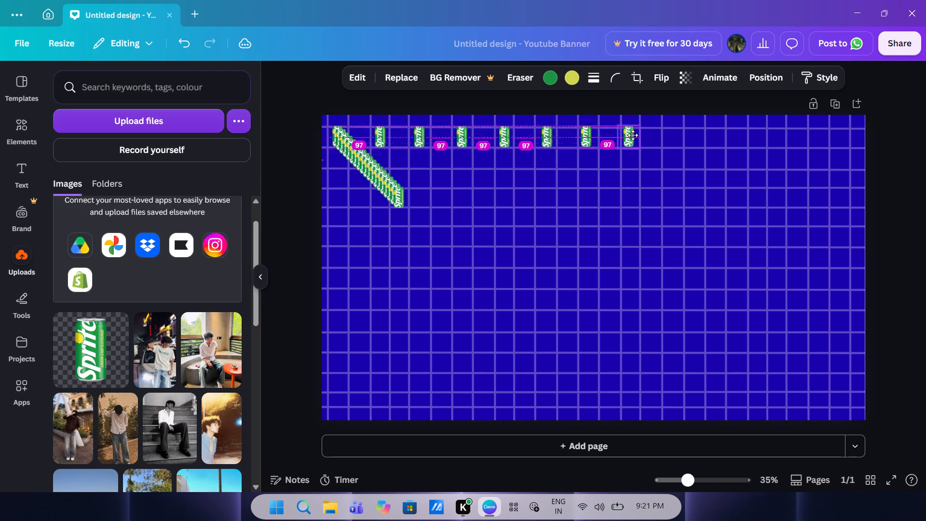
pyautogui.moveTo(633, 135); pyautogui.dragTo(634, 132)
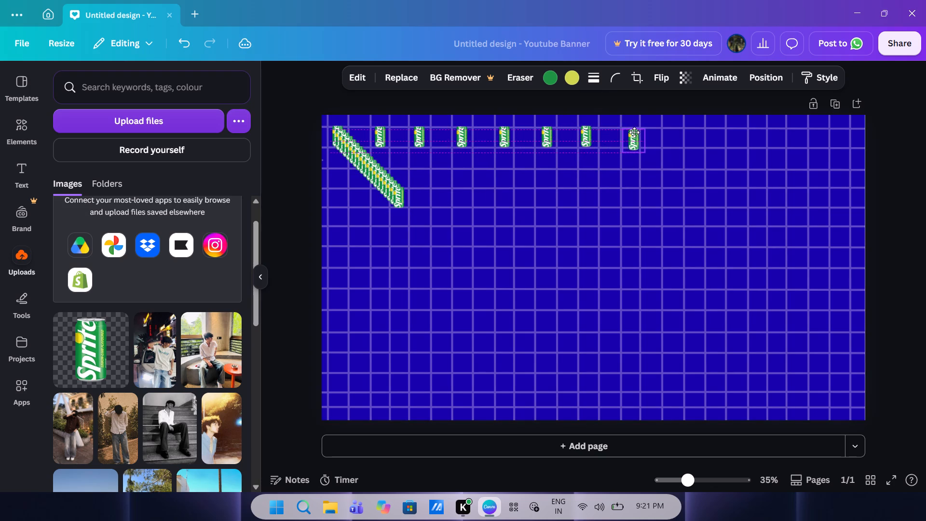
pyautogui.moveTo(634, 132); pyautogui.dragTo(633, 132)
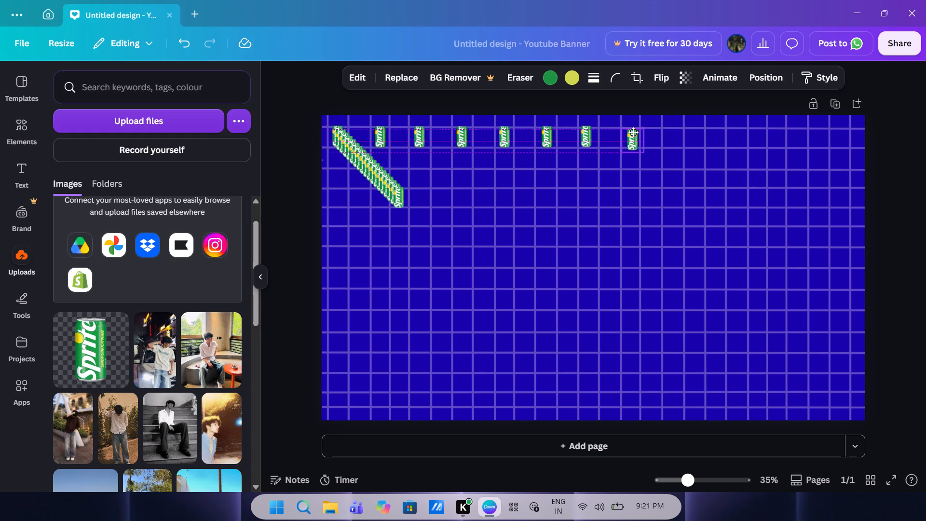
pyautogui.moveTo(633, 132); pyautogui.dragTo(632, 132)
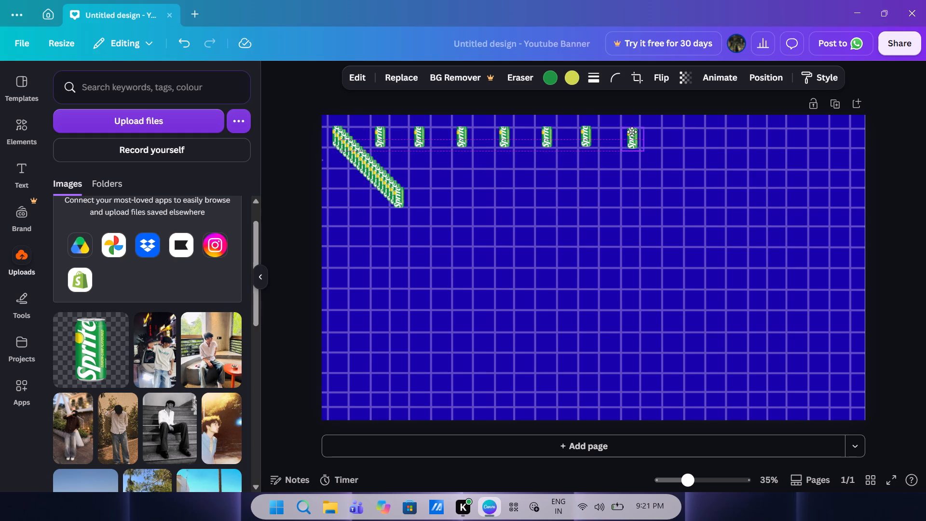
pyautogui.moveTo(632, 132); pyautogui.dragTo(632, 131)
pyautogui.click(529, 187)
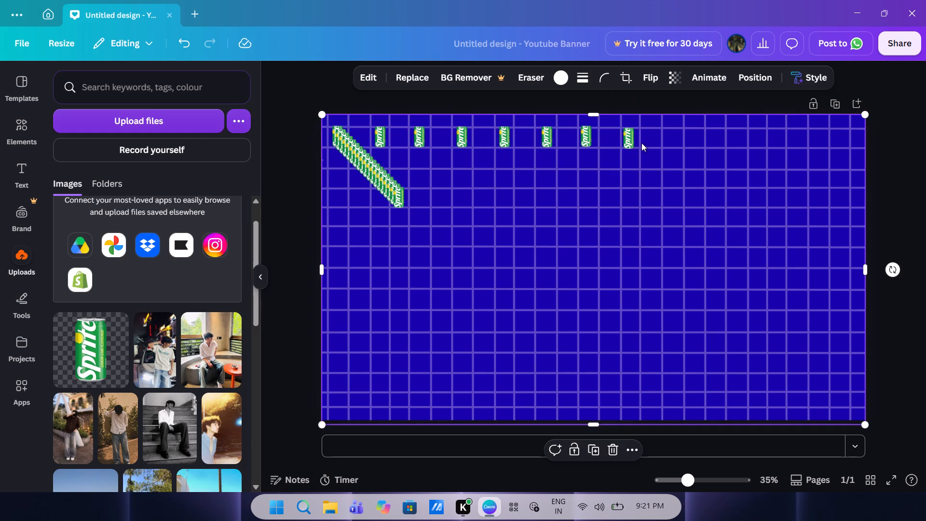
pyautogui.click(630, 139)
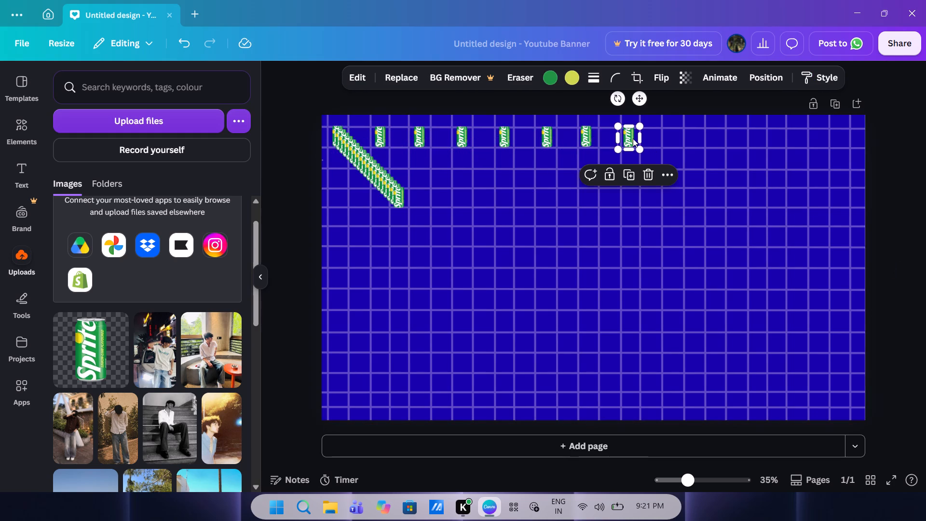
pyautogui.click(547, 187)
# Place three Sprite can copies from the stack in the ninth, tenth and eleventh alternate cells of the row, evenly spaced.
pyautogui.moveTo(395, 196); pyautogui.dragTo(671, 139)
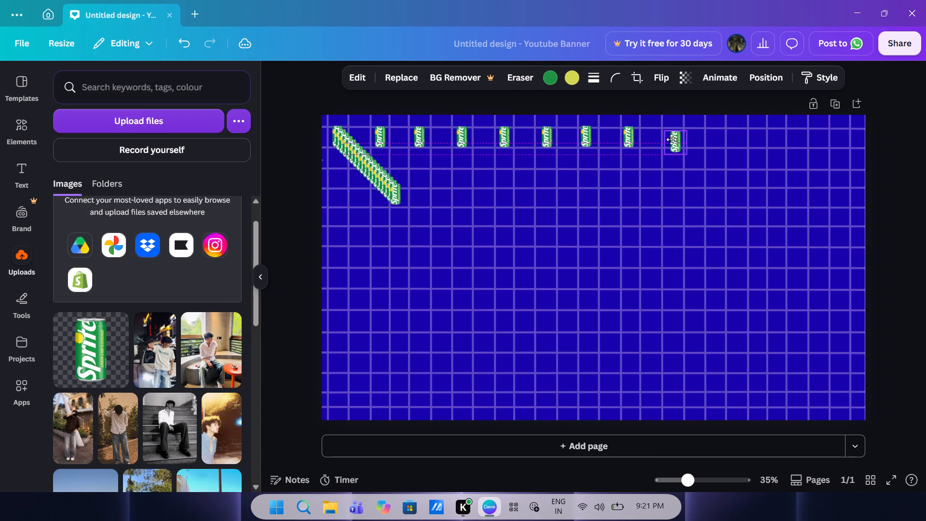
pyautogui.moveTo(671, 139); pyautogui.dragTo(670, 137)
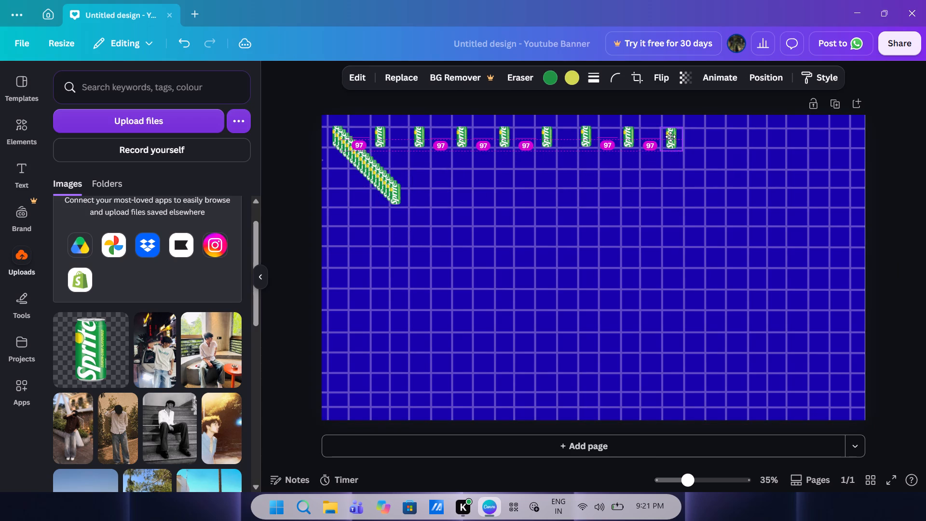
pyautogui.moveTo(670, 137); pyautogui.dragTo(669, 136)
pyautogui.moveTo(393, 191); pyautogui.dragTo(715, 135)
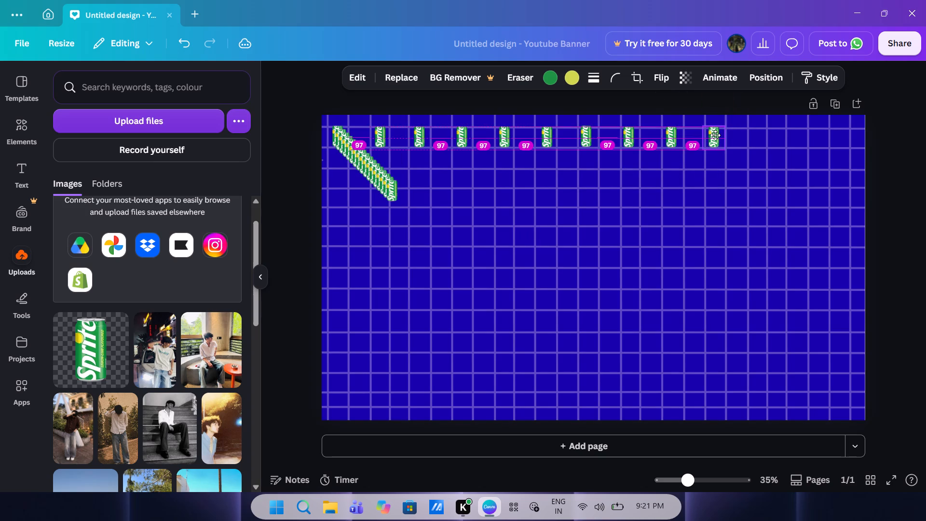
pyautogui.moveTo(715, 135); pyautogui.dragTo(715, 133)
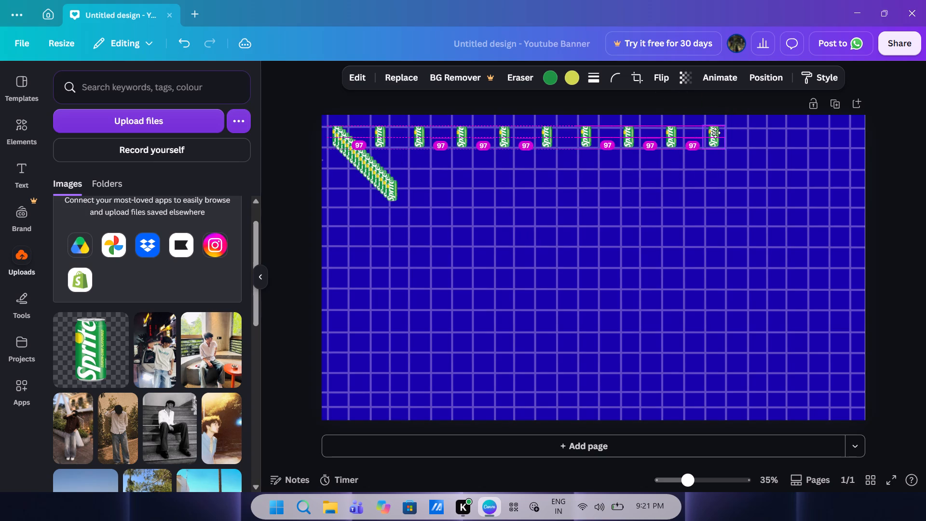
pyautogui.moveTo(715, 133); pyautogui.dragTo(715, 133)
pyautogui.moveTo(383, 190); pyautogui.dragTo(707, 155)
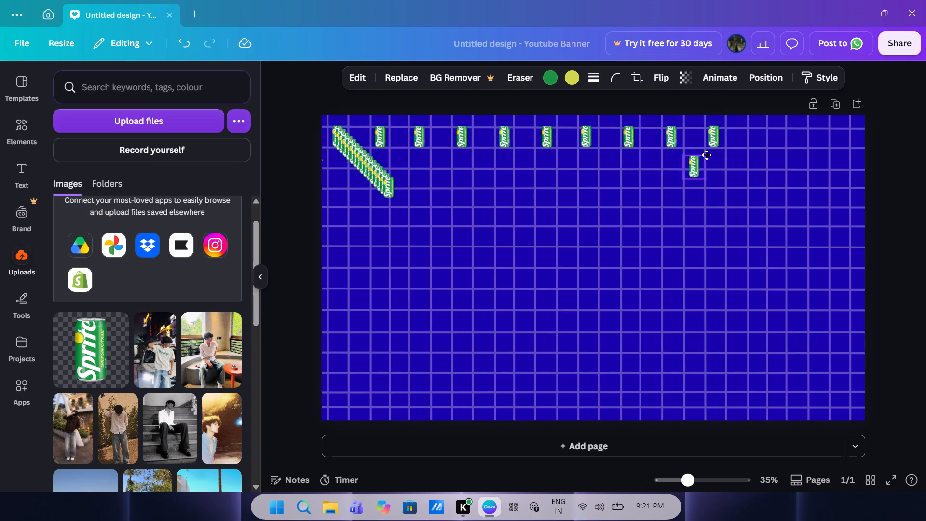
pyautogui.moveTo(707, 155); pyautogui.dragTo(749, 137)
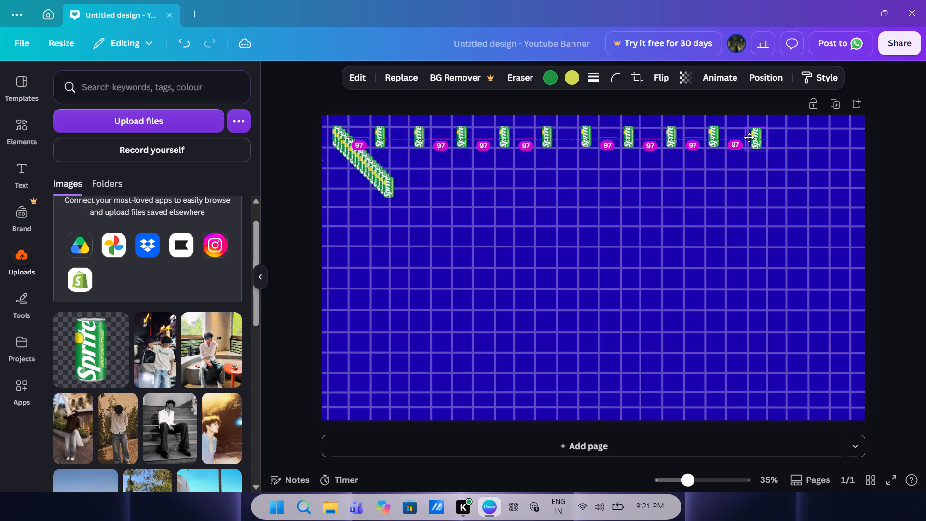
pyautogui.moveTo(749, 137); pyautogui.dragTo(750, 135)
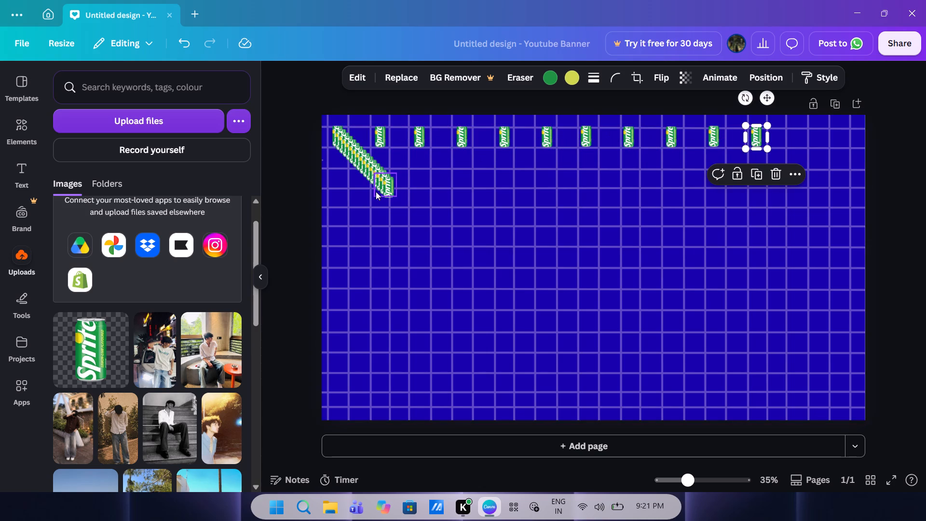
# Try to move another Sprite can copy to the row's next alternate cell, and nudge the tenth and eleventh cans slightly down.
pyautogui.moveTo(387, 191); pyautogui.dragTo(795, 104)
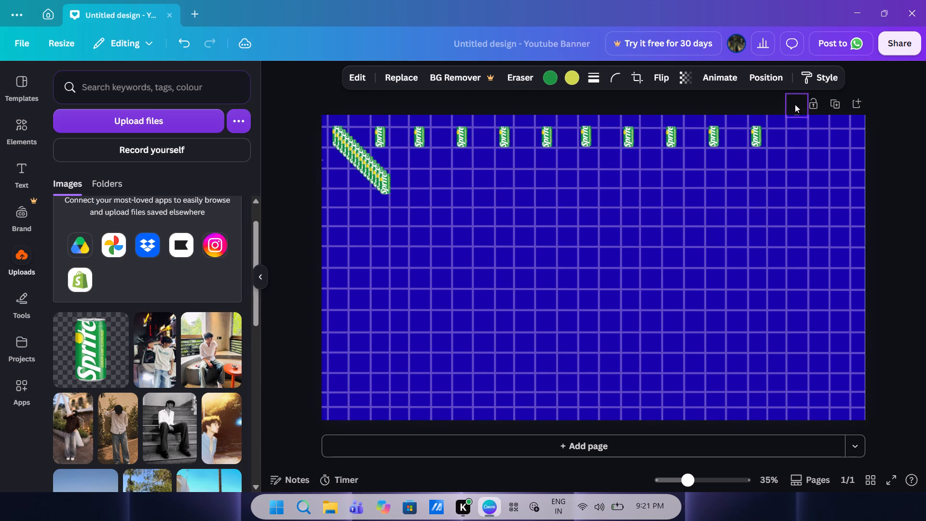
pyautogui.click(759, 133)
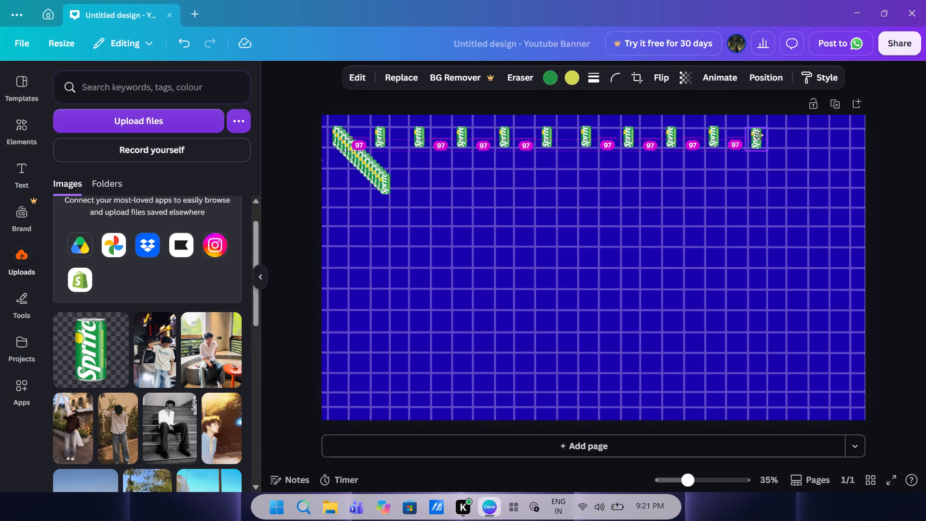
pyautogui.click(717, 132)
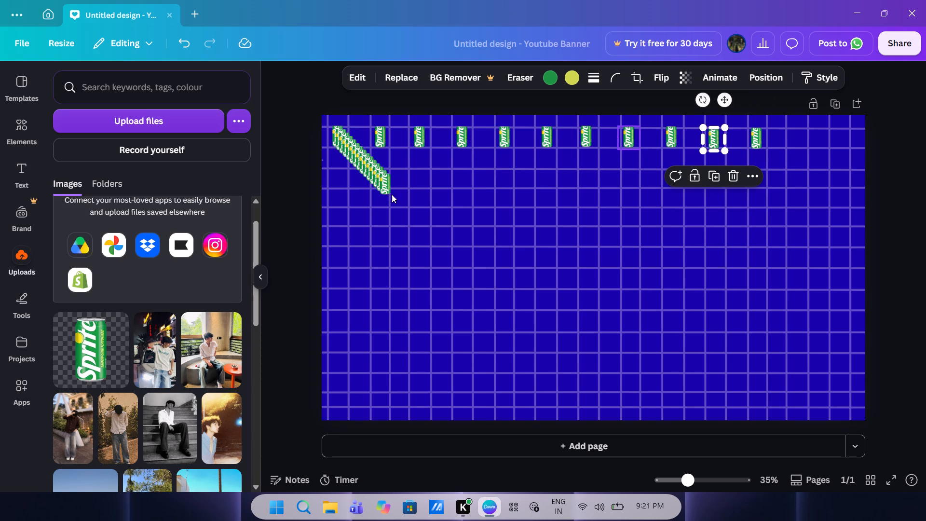
# Move two Sprite can copies to the row's end: one three cells after the eleventh can, the other in the partial cell at the page's edge.
pyautogui.moveTo(384, 190); pyautogui.dragTo(821, 142)
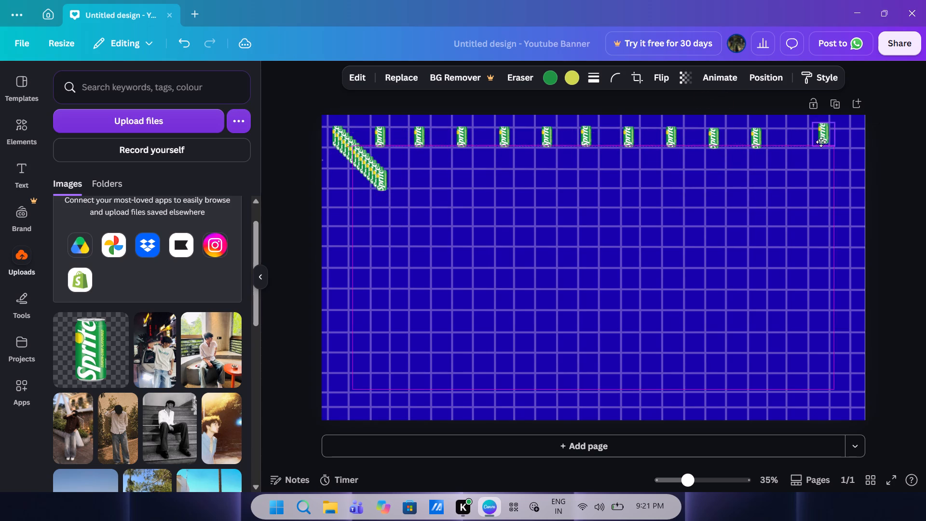
pyautogui.moveTo(821, 142); pyautogui.dragTo(821, 141)
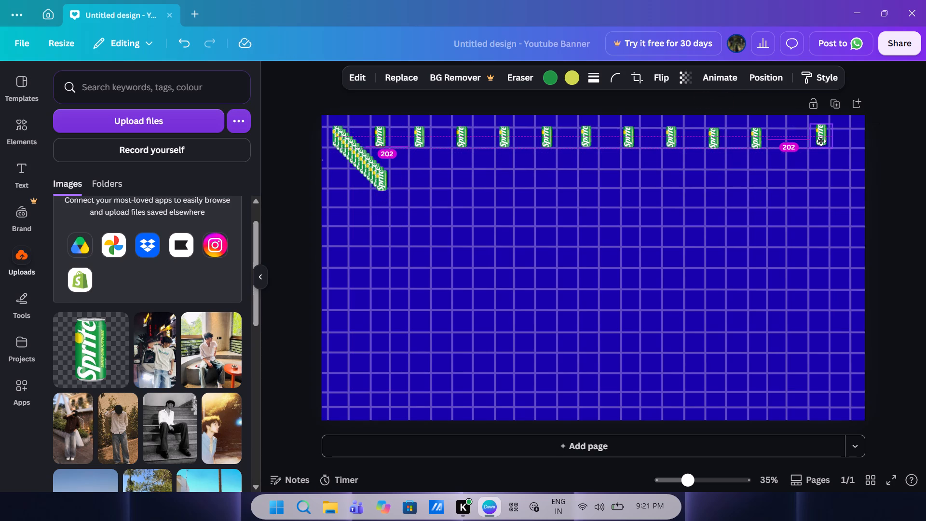
pyautogui.moveTo(821, 141); pyautogui.dragTo(819, 142)
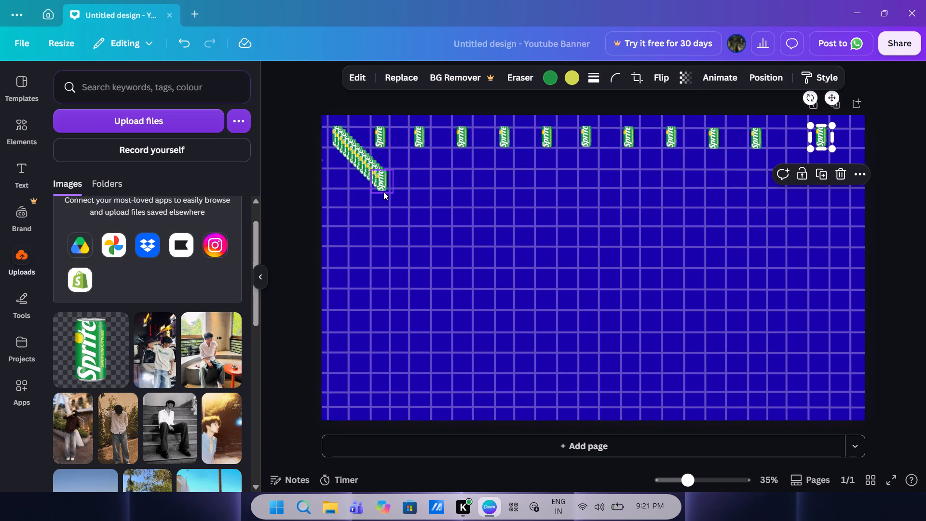
pyautogui.moveTo(383, 191); pyautogui.dragTo(856, 146)
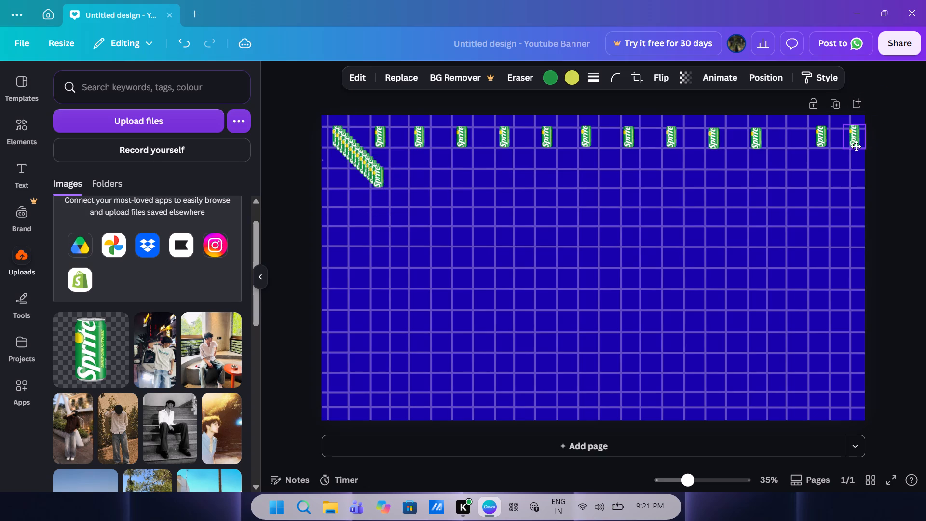
pyautogui.moveTo(856, 146); pyautogui.dragTo(857, 146)
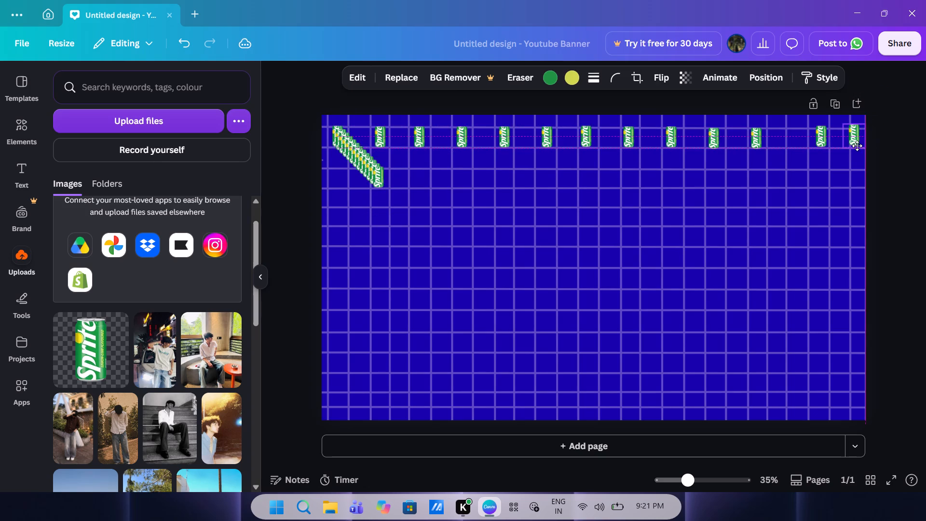
pyautogui.moveTo(857, 146); pyautogui.dragTo(860, 147)
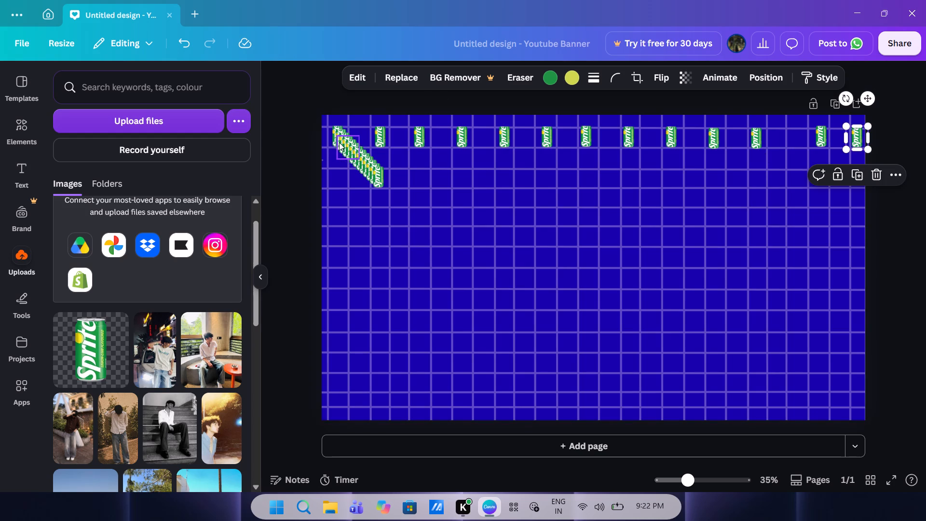
# Move two Sprite can copies from the stack down the first column, into the second and third can rows, aligned under the first can.
pyautogui.moveTo(339, 142); pyautogui.dragTo(336, 178)
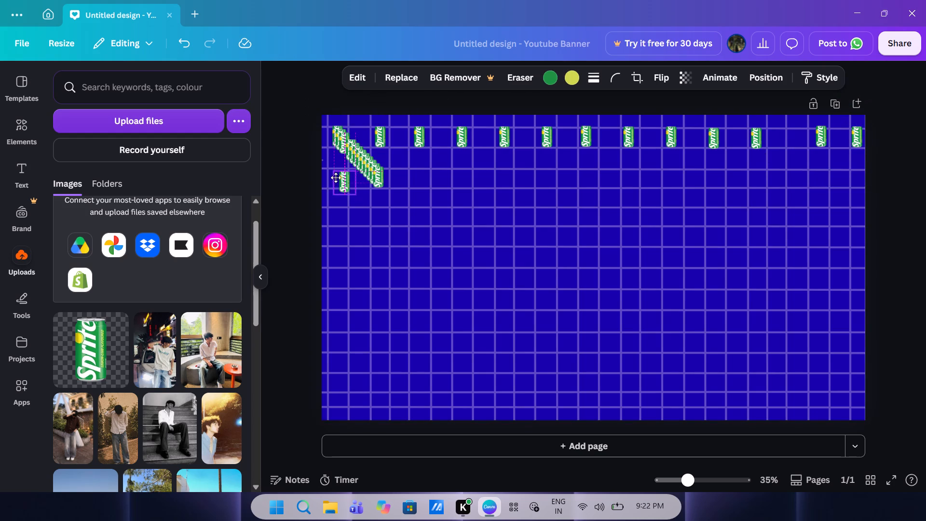
pyautogui.moveTo(336, 178); pyautogui.dragTo(328, 174)
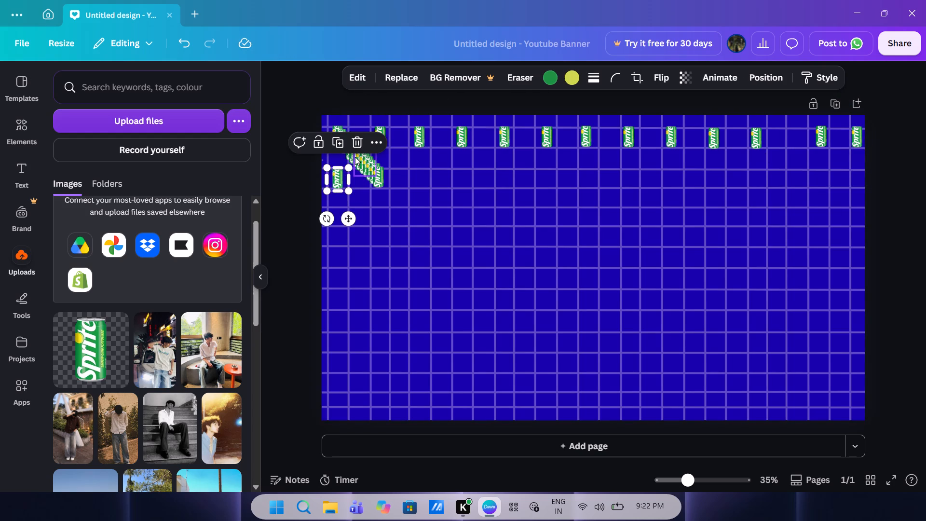
pyautogui.moveTo(355, 157); pyautogui.dragTo(330, 209)
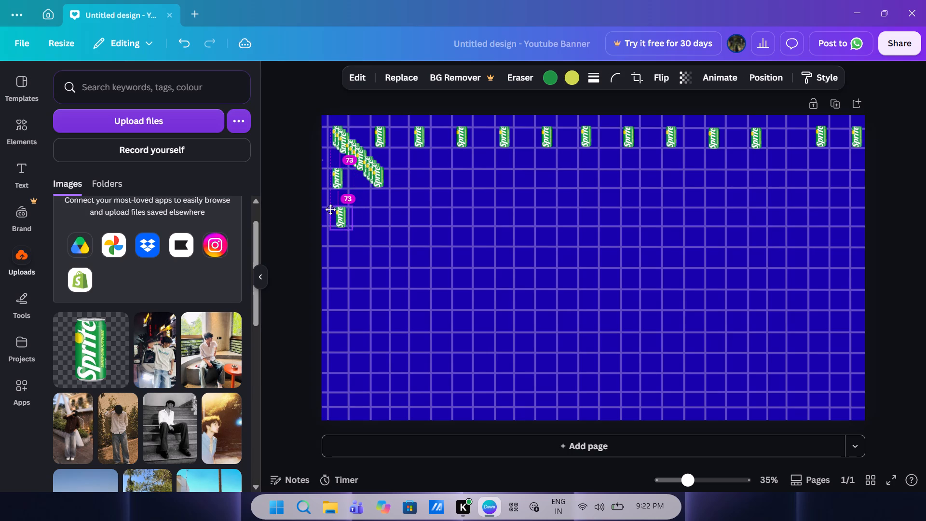
pyautogui.moveTo(330, 209); pyautogui.dragTo(328, 210)
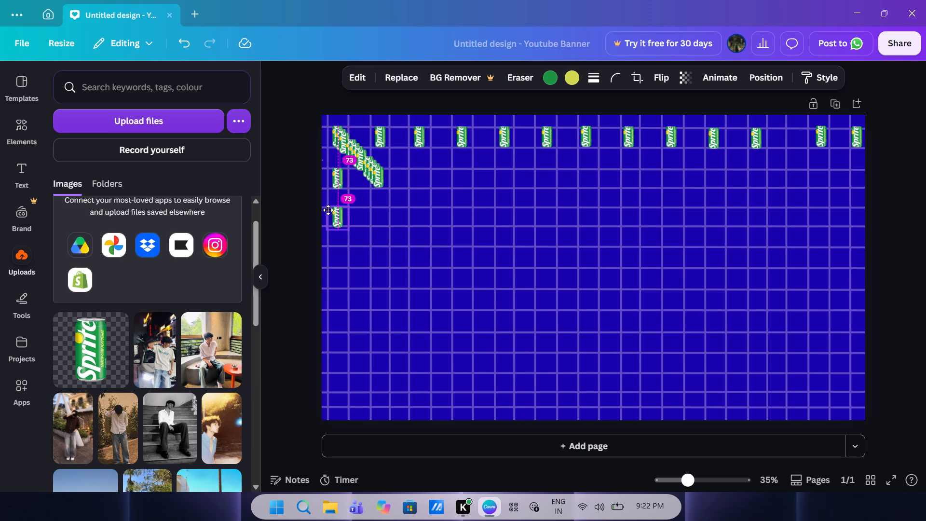
pyautogui.moveTo(328, 210); pyautogui.dragTo(328, 209)
pyautogui.moveTo(328, 209); pyautogui.dragTo(327, 209)
# Place two more Sprite can copies from the stack in the first column's fourth and fifth can rows, keeping alternate cells.
pyautogui.moveTo(363, 156); pyautogui.dragTo(335, 236)
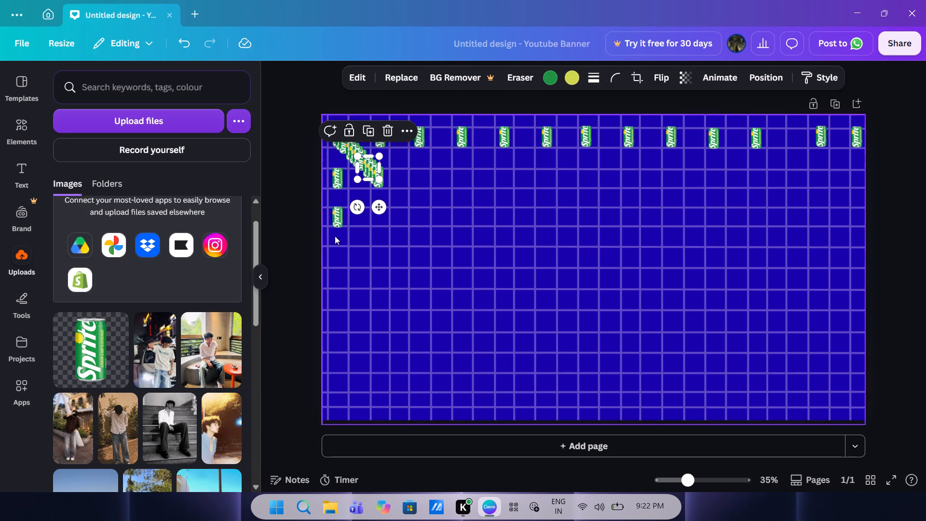
pyautogui.moveTo(335, 236); pyautogui.dragTo(362, 168)
pyautogui.moveTo(362, 168); pyautogui.dragTo(361, 171)
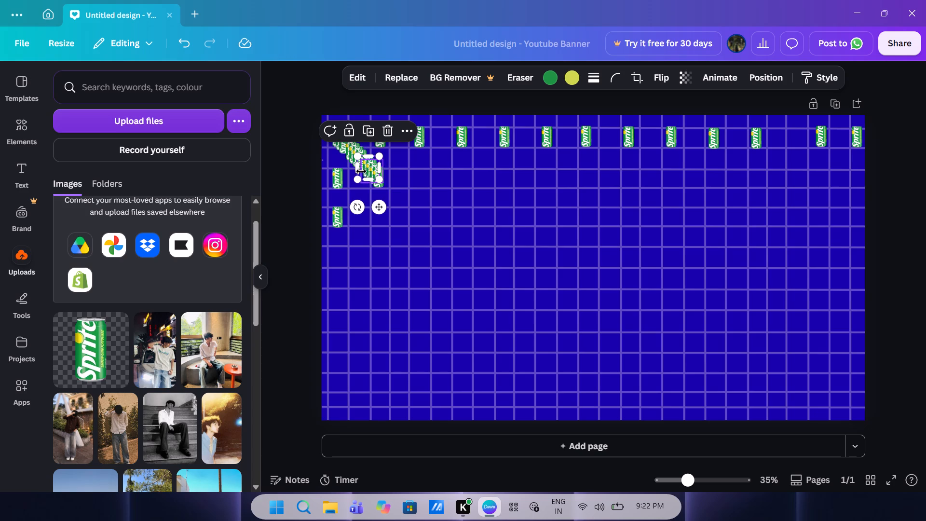
pyautogui.moveTo(361, 171); pyautogui.dragTo(332, 259)
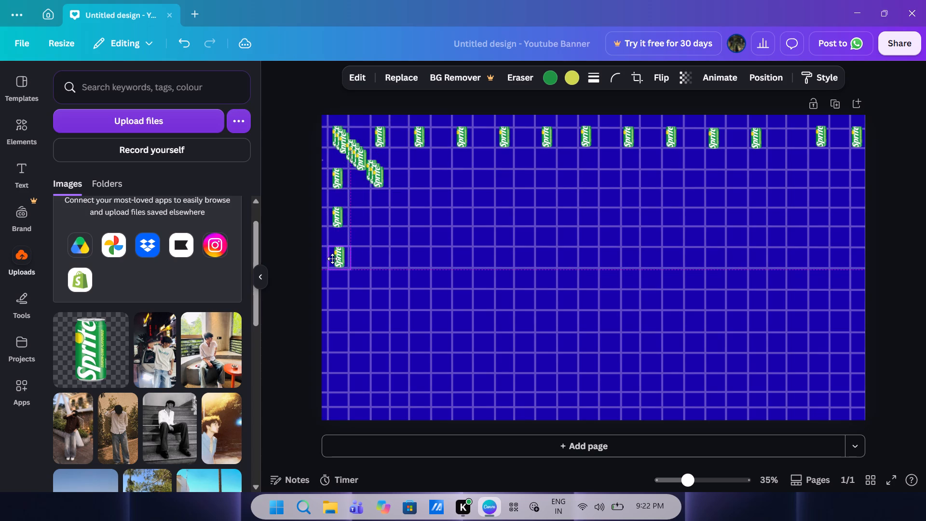
pyautogui.moveTo(332, 259); pyautogui.dragTo(331, 257)
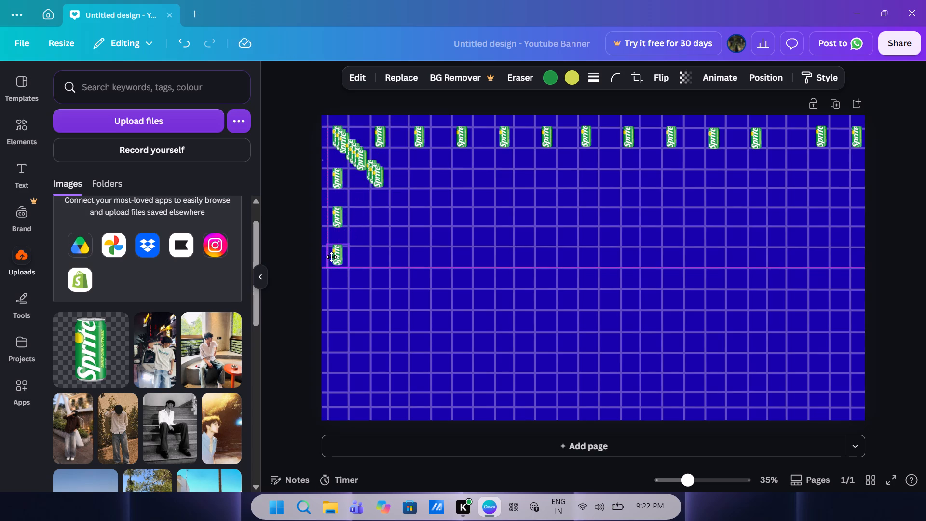
pyautogui.moveTo(331, 257); pyautogui.dragTo(332, 258)
pyautogui.moveTo(378, 175); pyautogui.dragTo(338, 295)
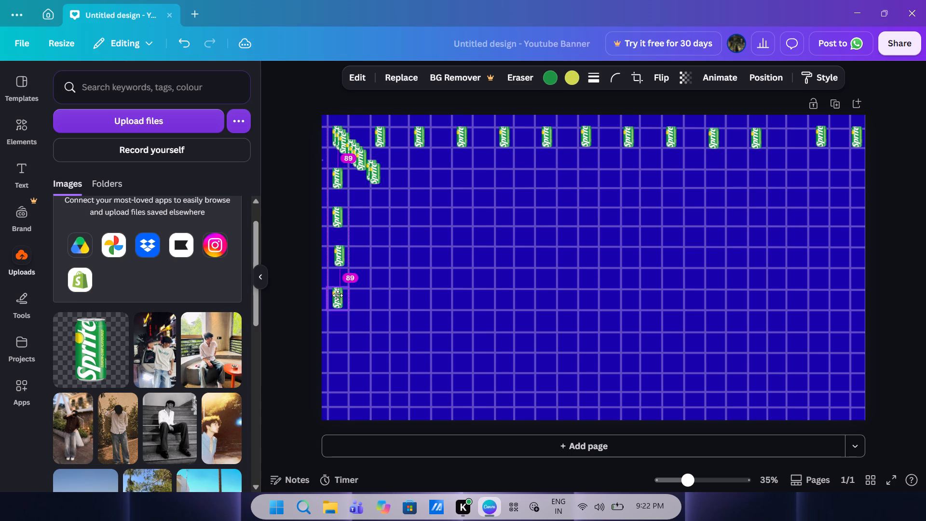
pyautogui.moveTo(338, 295); pyautogui.dragTo(337, 296)
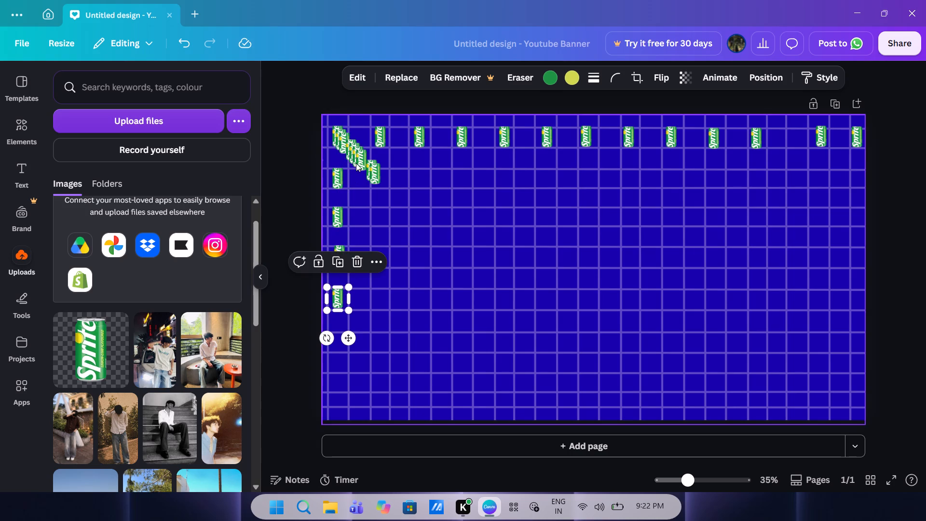
# Place two Sprite can copies from the stack in the first column's sixth and seventh can rows, aligned with the cans above.
pyautogui.moveTo(357, 163); pyautogui.dragTo(338, 347)
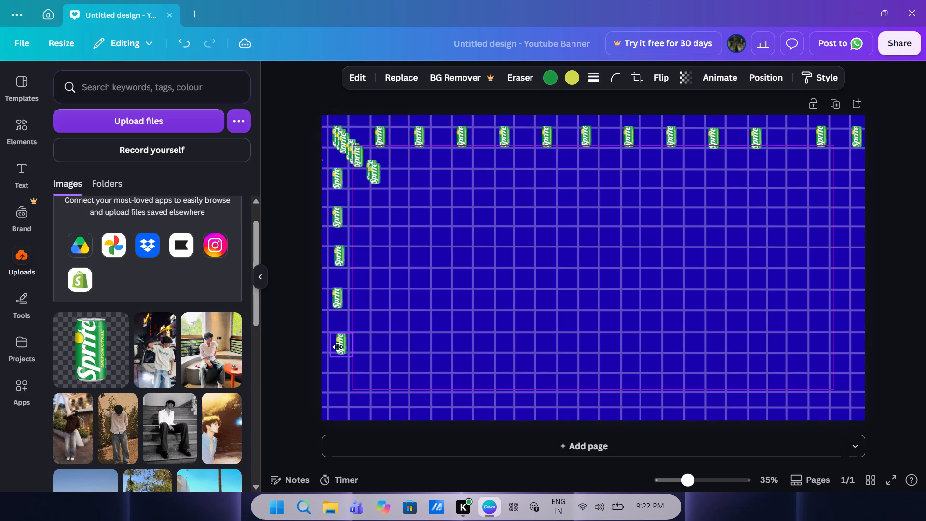
pyautogui.moveTo(338, 347); pyautogui.dragTo(334, 347)
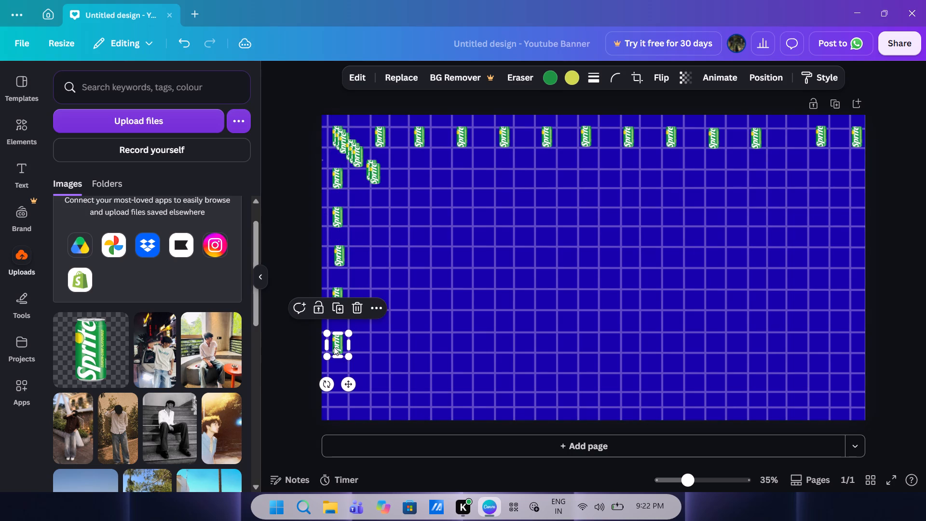
pyautogui.click(393, 310)
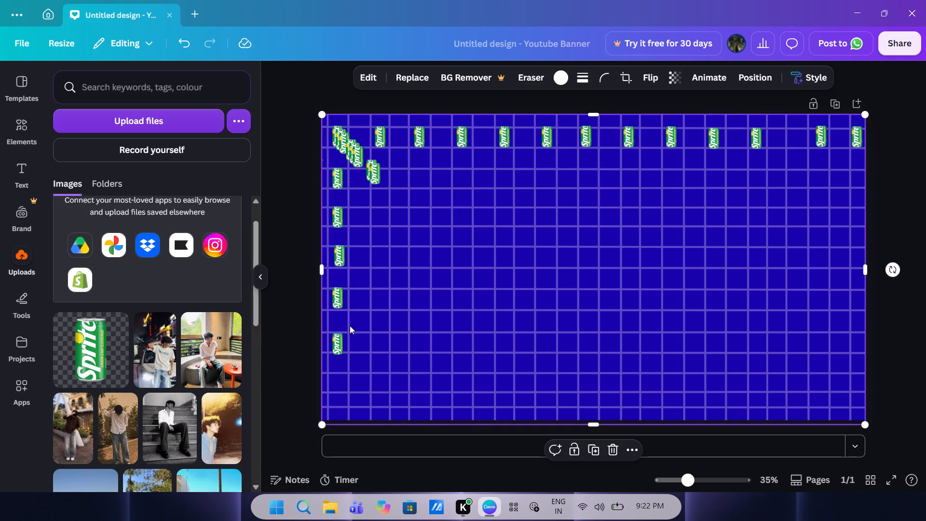
pyautogui.moveTo(380, 183); pyautogui.dragTo(354, 387)
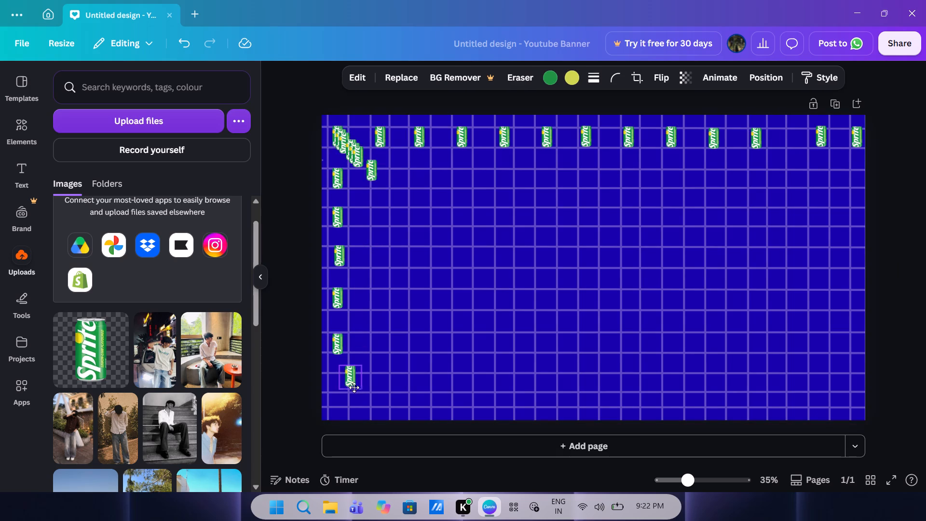
pyautogui.moveTo(354, 387); pyautogui.dragTo(340, 389)
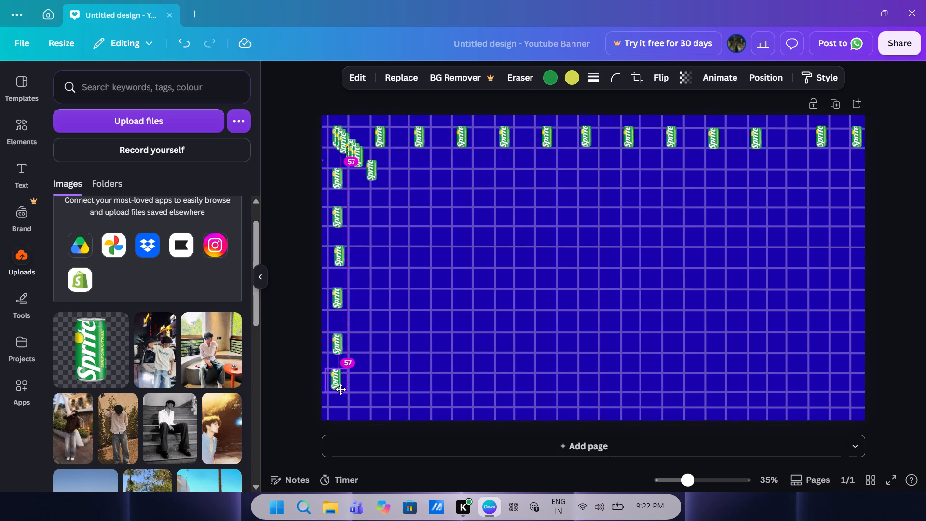
pyautogui.moveTo(340, 389); pyautogui.dragTo(340, 391)
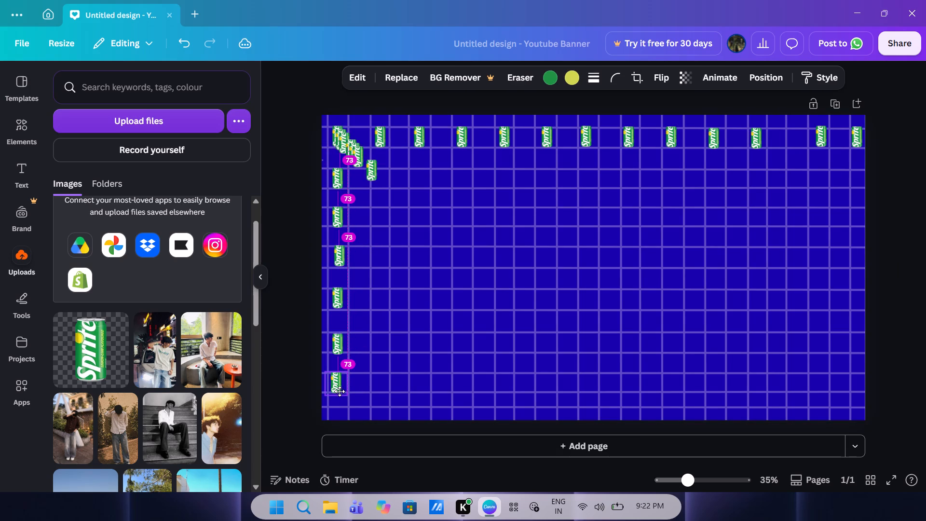
pyautogui.moveTo(340, 391); pyautogui.dragTo(341, 392)
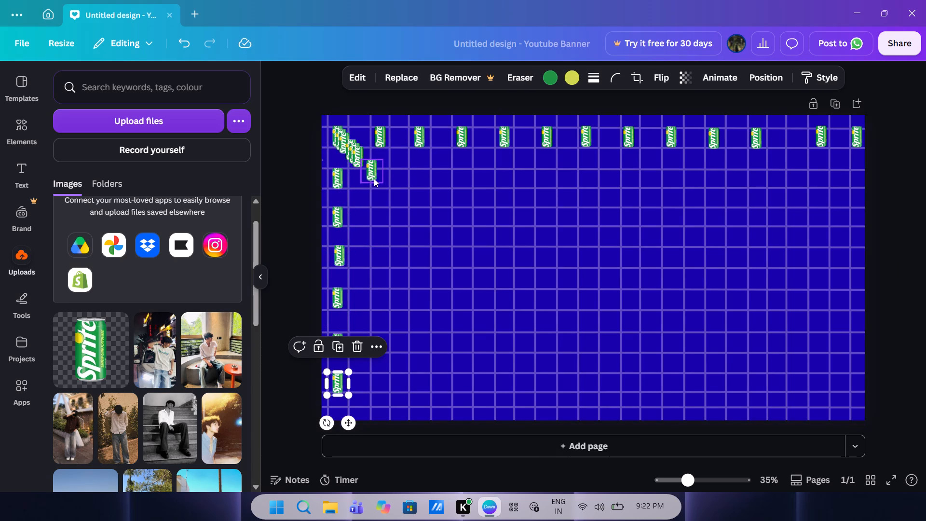
# Move three Sprite can copies from the stack into the second can column, beside the second, third and fourth cans of the first column.
pyautogui.moveTo(371, 177); pyautogui.dragTo(361, 352)
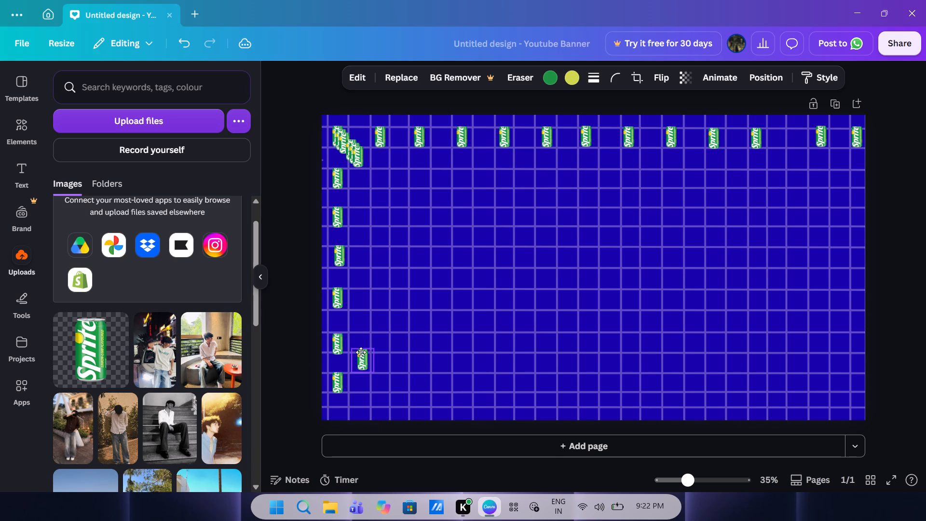
pyautogui.moveTo(361, 352); pyautogui.dragTo(380, 182)
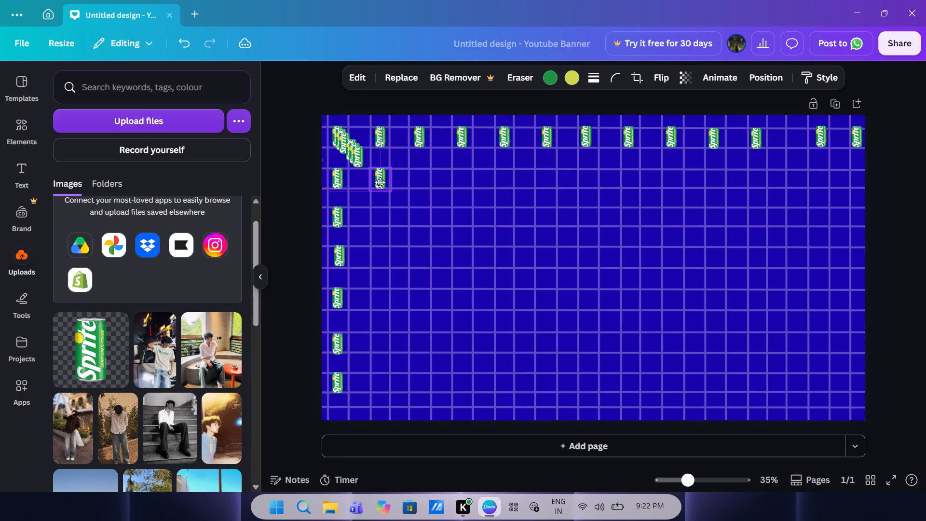
pyautogui.moveTo(380, 182); pyautogui.dragTo(378, 186)
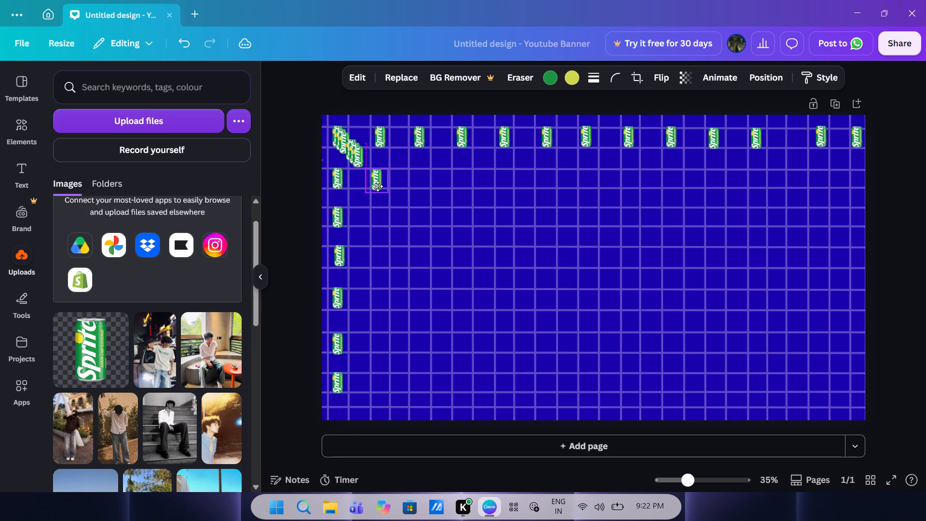
pyautogui.moveTo(378, 186); pyautogui.dragTo(379, 186)
pyautogui.moveTo(358, 161); pyautogui.dragTo(358, 173)
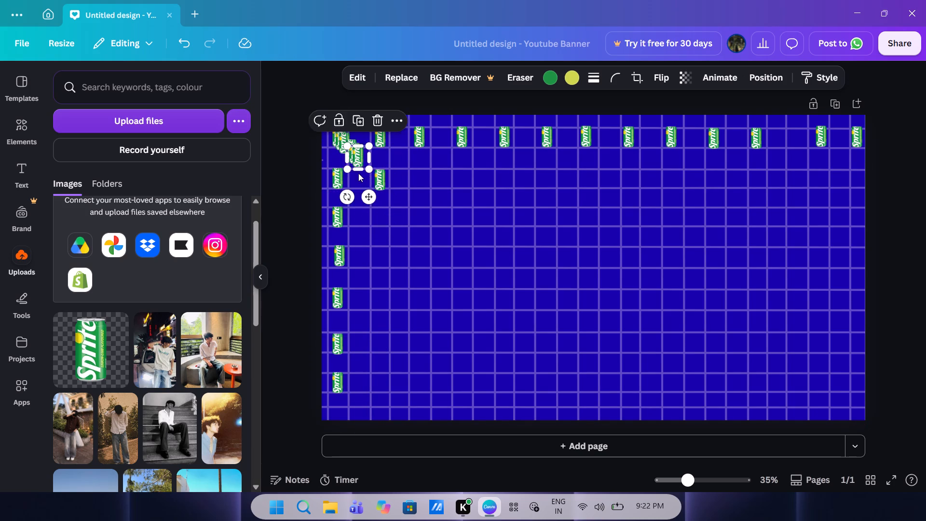
pyautogui.moveTo(358, 173); pyautogui.dragTo(380, 220)
pyautogui.moveTo(356, 156); pyautogui.dragTo(377, 261)
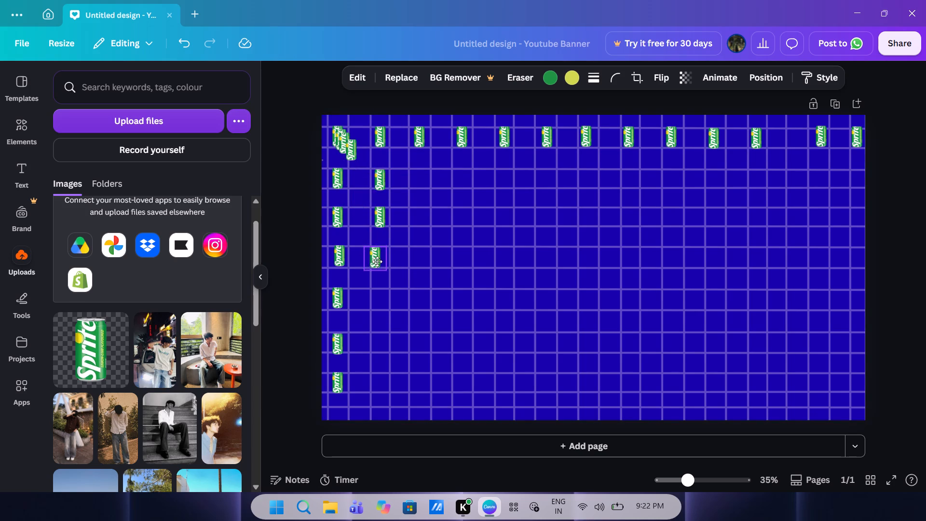
pyautogui.moveTo(377, 261); pyautogui.dragTo(381, 260)
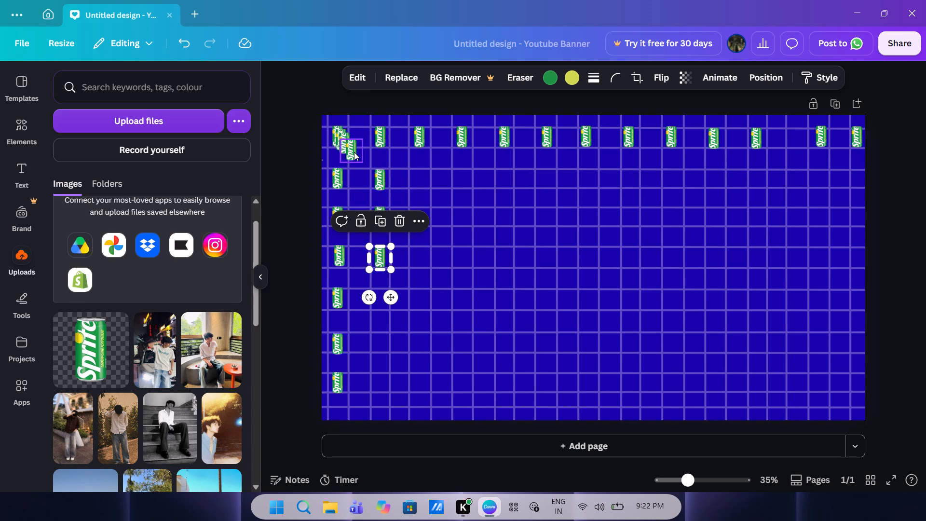
# Fill the second can column's fifth, sixth and seventh rows with the three remaining Sprite can copies from the stack.
pyautogui.moveTo(353, 149); pyautogui.dragTo(381, 299)
pyautogui.moveTo(343, 144); pyautogui.dragTo(381, 335)
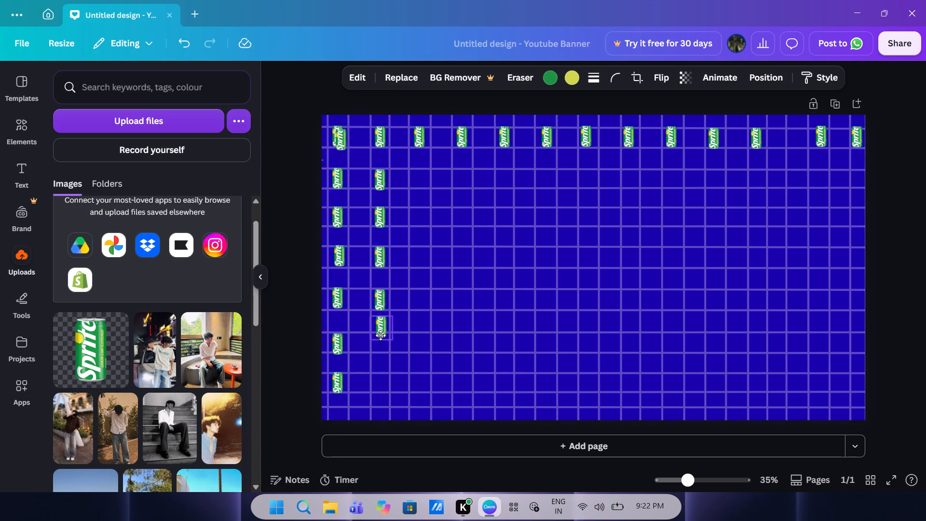
pyautogui.moveTo(381, 335); pyautogui.dragTo(377, 343)
pyautogui.moveTo(334, 137); pyautogui.dragTo(359, 344)
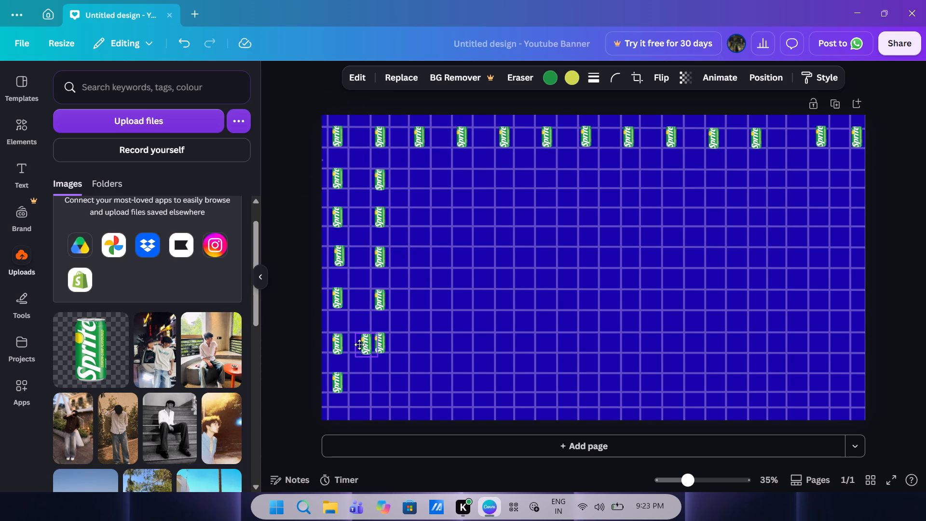
pyautogui.moveTo(359, 344); pyautogui.dragTo(372, 378)
# Paste five more copies of the Sprite can onto the page.
pyautogui.click(465, 177)
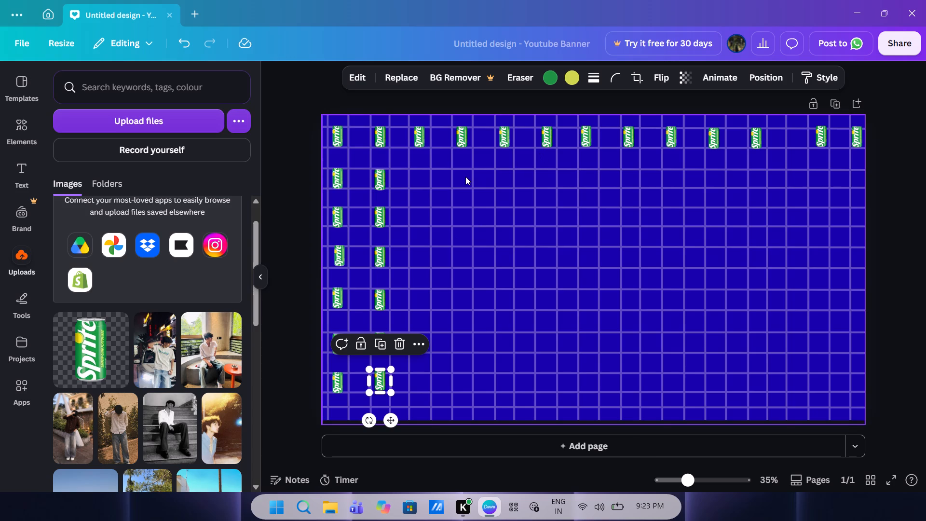
pyautogui.hotkey('ctrl', 'v')
pyautogui.hotkey('ctrl', 'v')
pyautogui.hotkey('ctrl', 'v')
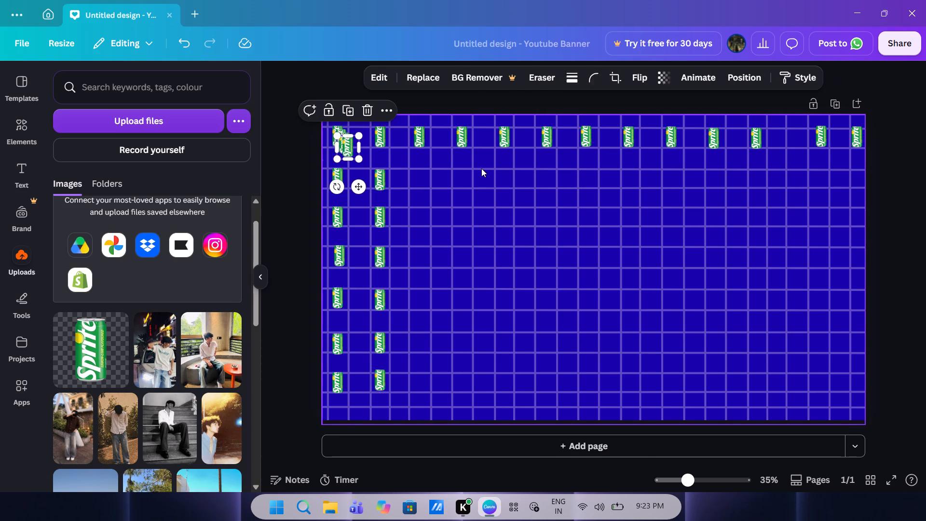
pyautogui.hotkey('ctrl', 'v')
pyautogui.hotkey('ctrl', 'v')
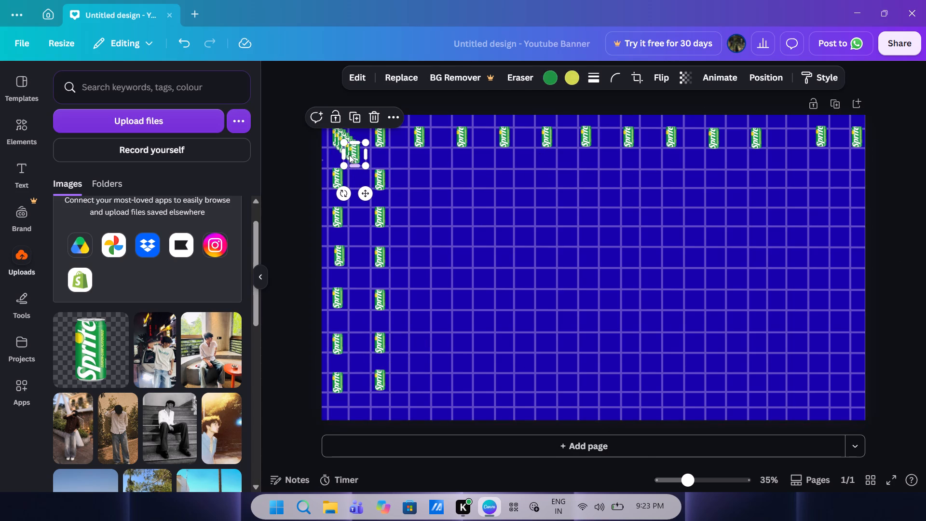
# Place four of the pasted Sprite cans in the third and fourth can columns of the second and third can rows.
pyautogui.moveTo(349, 155); pyautogui.dragTo(419, 177)
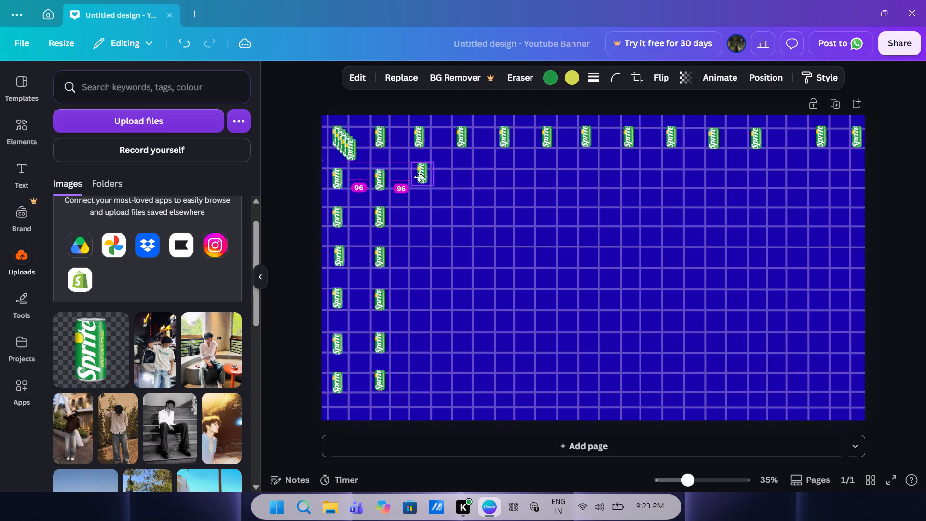
pyautogui.moveTo(419, 177); pyautogui.dragTo(417, 178)
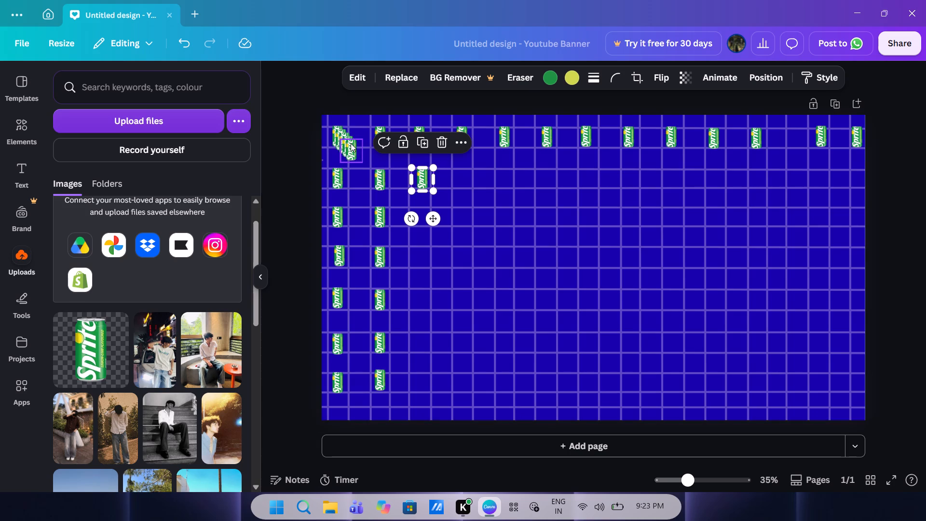
pyautogui.moveTo(351, 144); pyautogui.dragTo(463, 172)
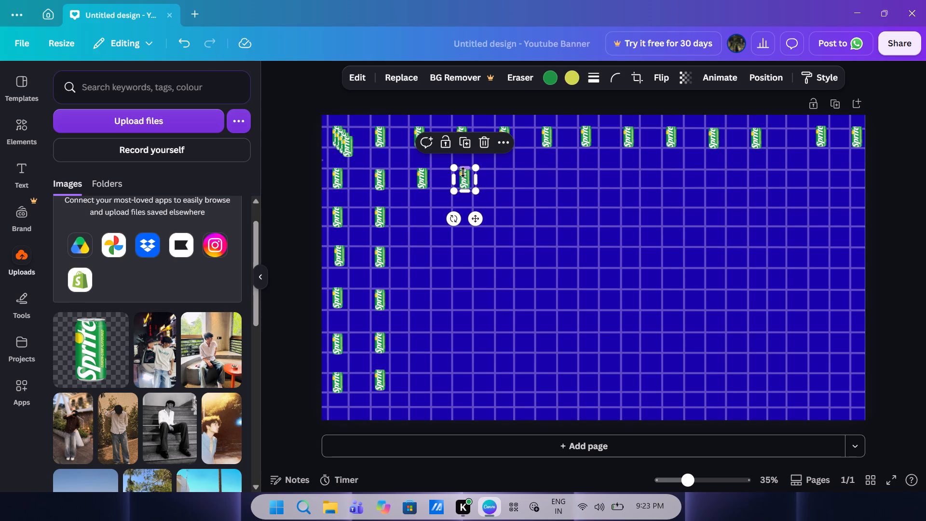
pyautogui.moveTo(351, 151); pyautogui.dragTo(425, 217)
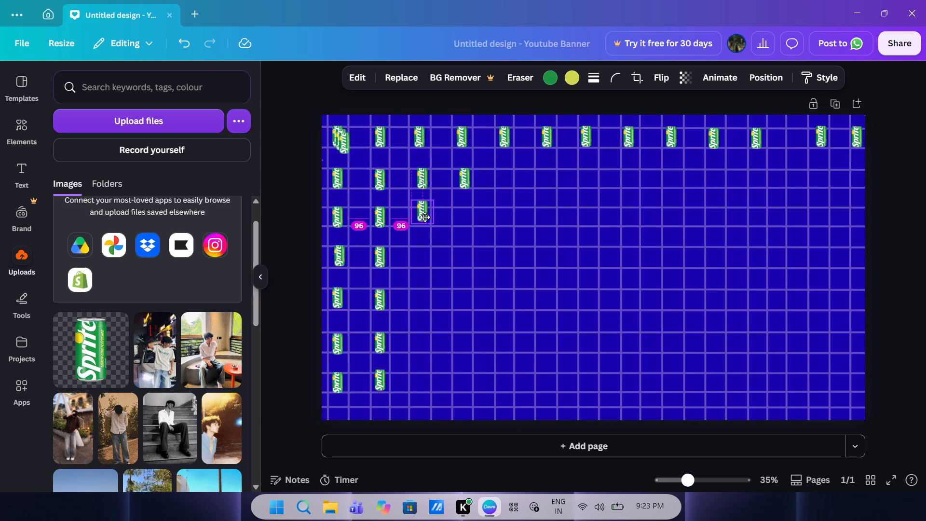
pyautogui.moveTo(425, 217); pyautogui.dragTo(420, 219)
pyautogui.moveTo(345, 138); pyautogui.dragTo(415, 184)
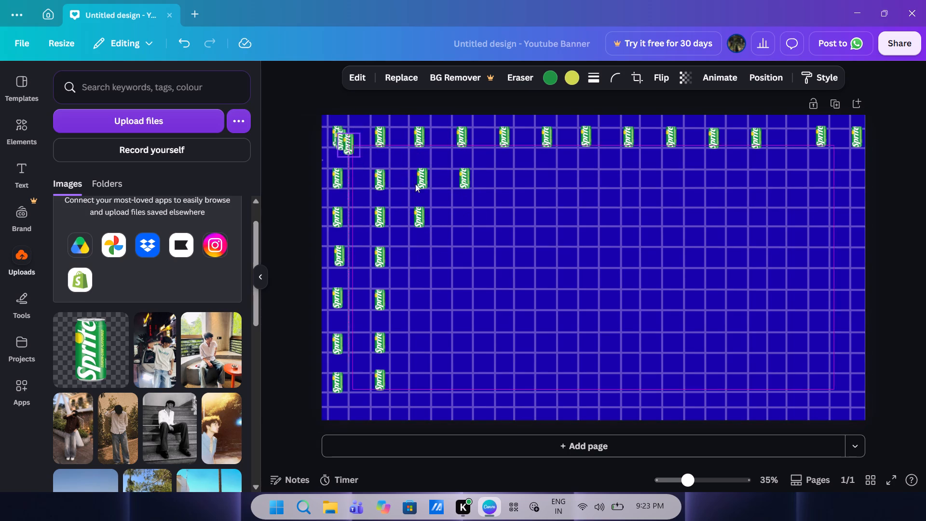
pyautogui.moveTo(415, 184); pyautogui.dragTo(467, 213)
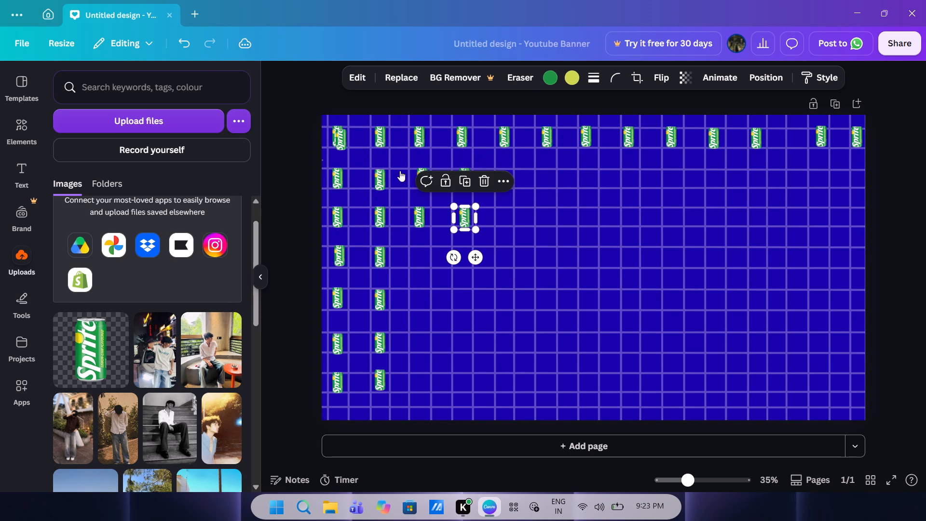
# Move the remaining pasted Sprite can into the third can column of the fourth can row.
pyautogui.moveTo(341, 143); pyautogui.dragTo(416, 256)
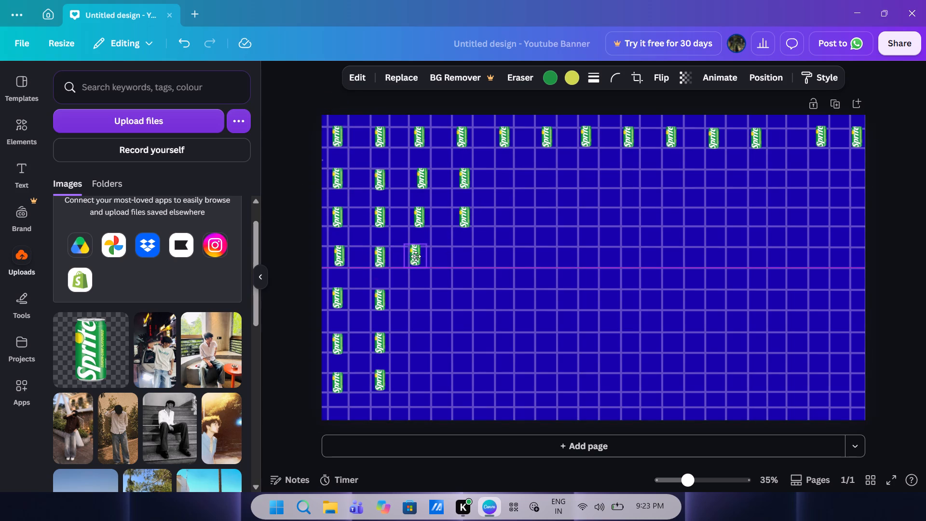
pyautogui.moveTo(416, 256); pyautogui.dragTo(418, 258)
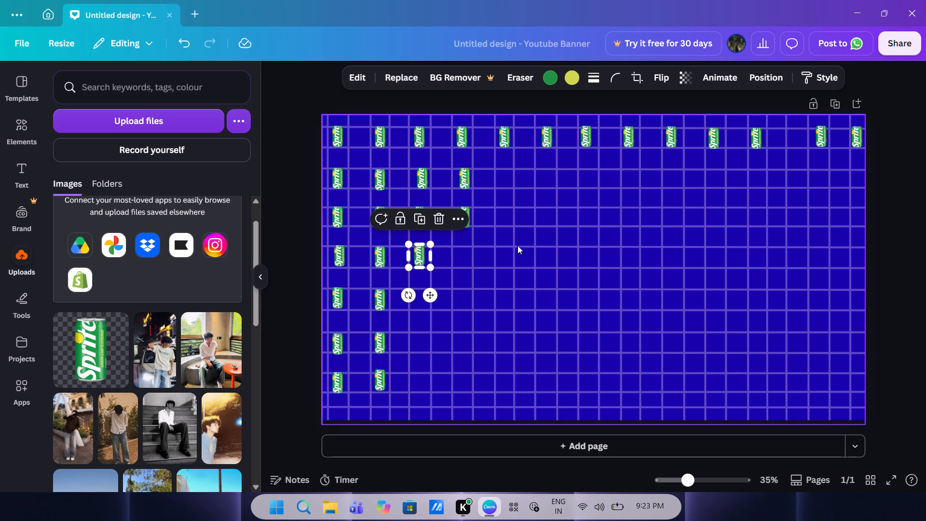
# Paste three more copies of the Sprite can onto the page.
pyautogui.click(525, 245)
pyautogui.click(429, 256)
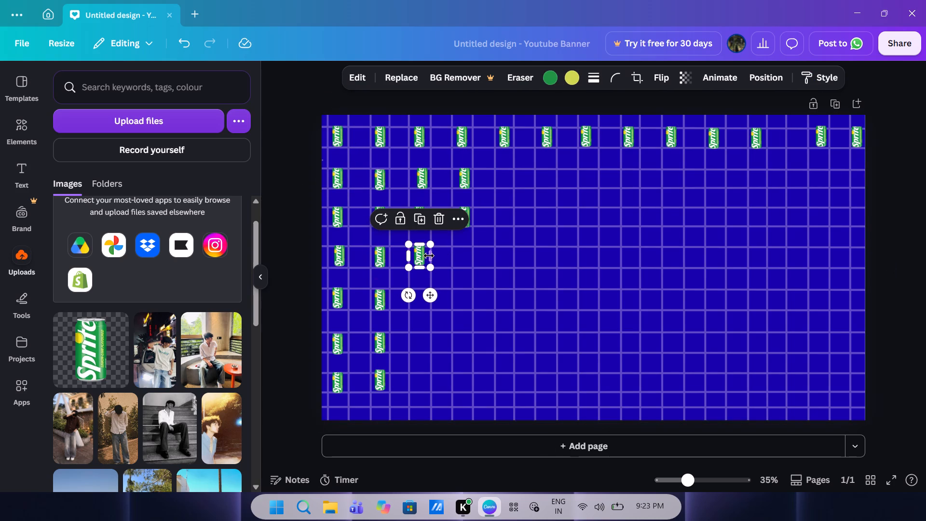
pyautogui.hotkey('ctrl', 'v')
pyautogui.hotkey('ctrl', 'v')
pyautogui.hotkey('ctrl', 'v')
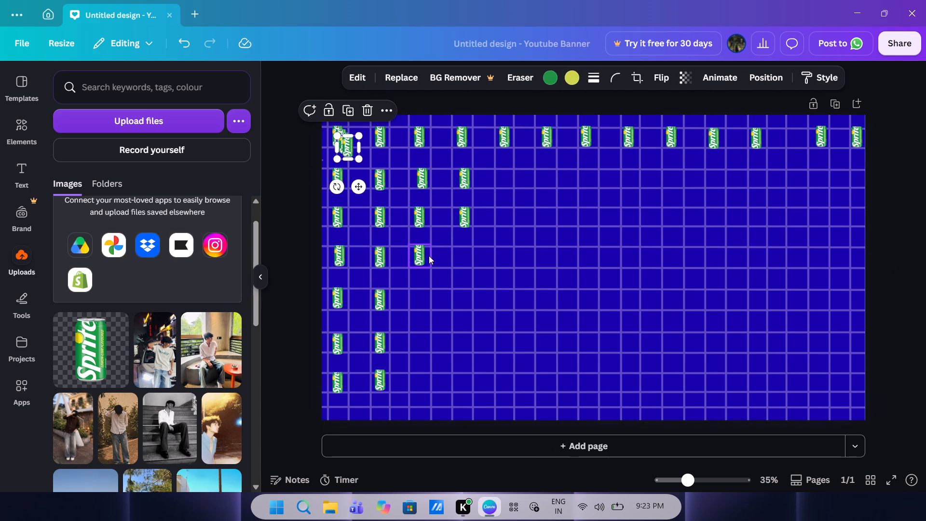
# Place the three pasted Sprite cans in the third column's fifth row and the fourth column's fourth and fifth rows, nudging the third column's fourth can.
pyautogui.keyDown('ctrl'); pyautogui.click(429, 256); pyautogui.keyUp('ctrl')
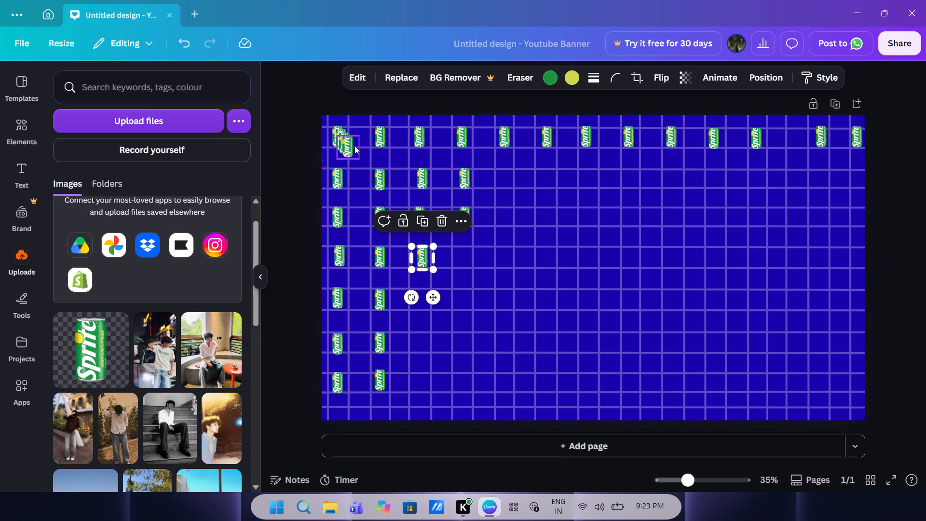
pyautogui.moveTo(354, 146); pyautogui.dragTo(427, 301)
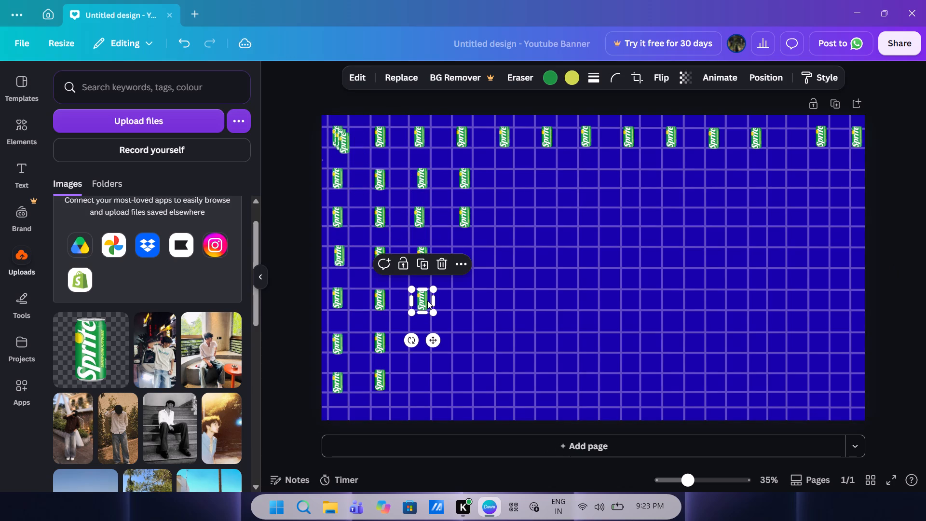
pyautogui.moveTo(346, 139); pyautogui.dragTo(466, 250)
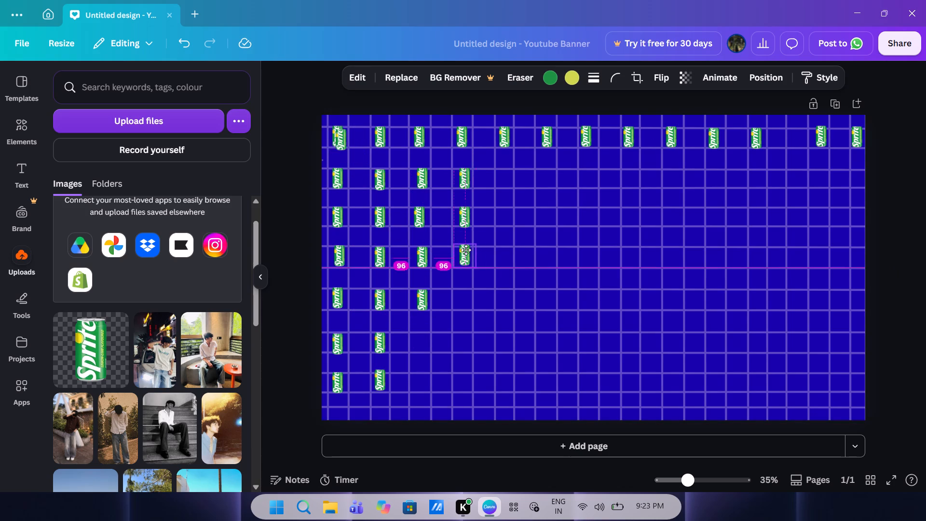
pyautogui.moveTo(466, 250); pyautogui.dragTo(464, 250)
pyautogui.moveTo(343, 136); pyautogui.dragTo(441, 301)
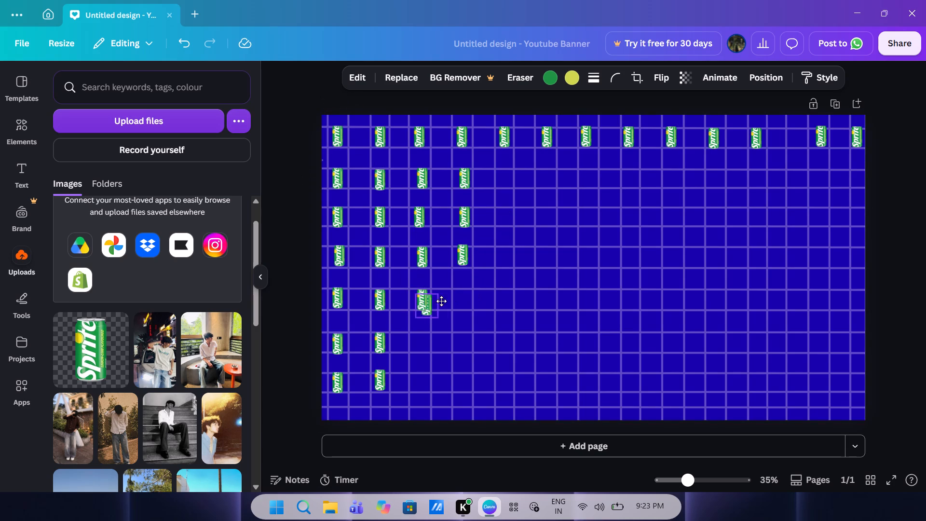
pyautogui.moveTo(441, 301); pyautogui.dragTo(468, 298)
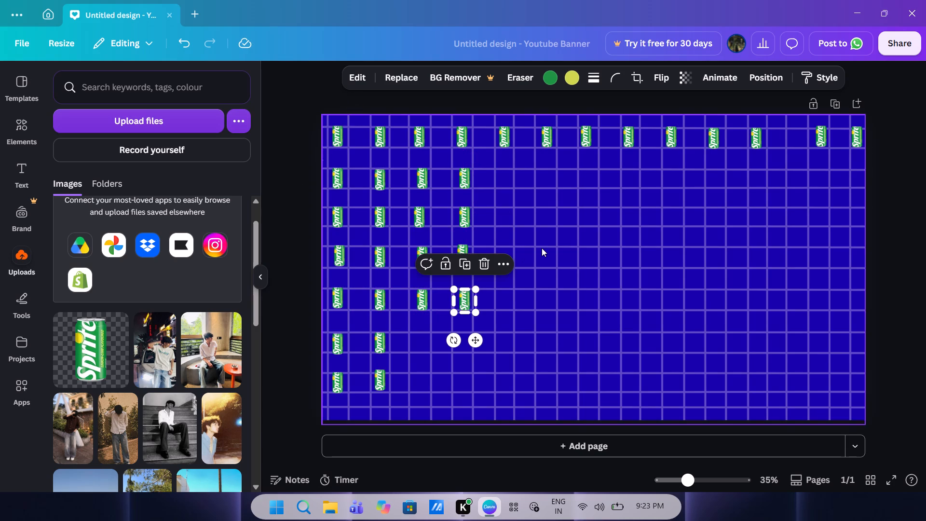
pyautogui.click(542, 248)
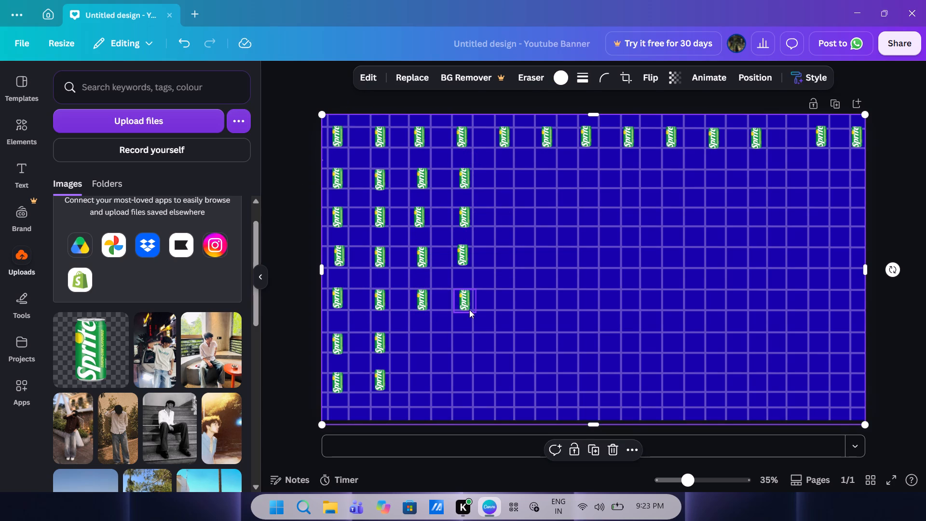
# Copy the Sprite can in the fourth column's fifth row and paste 27 copies of it as a diagonal stack.
pyautogui.click(469, 310)
pyautogui.hotkey('ctrl', 'c')
pyautogui.hotkey('ctrl', 'v')
pyautogui.hotkey('ctrl', 'v')
pyautogui.hotkey('ctrl', 'v')
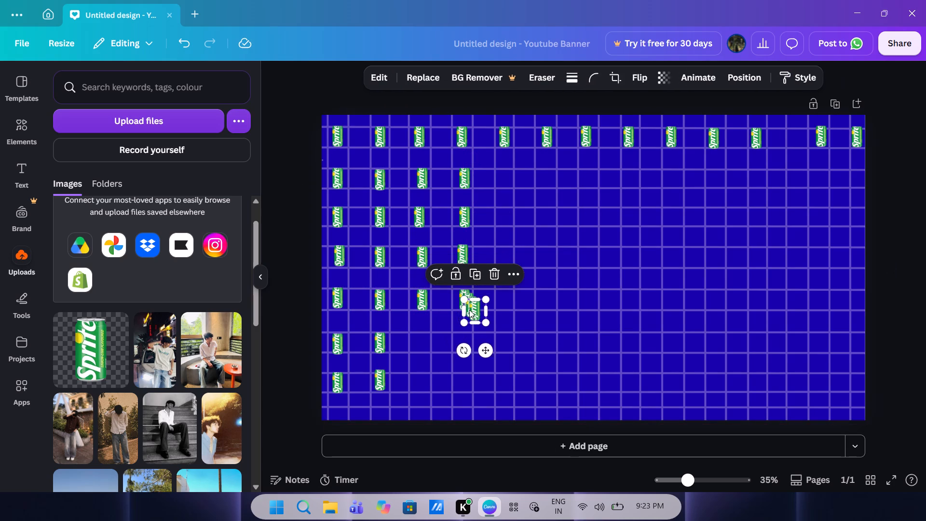
pyautogui.hotkey('ctrl', 'v')
pyautogui.hotkey('ctrl', 'v')
pyautogui.hotkey('ctrl', 'v')
pyautogui.hotkey('ctrl', 'v')
pyautogui.hotkey('ctrl', 'v')
pyautogui.hotkey('ctrl', 'v')
pyautogui.hotkey('ctrl', 'v')
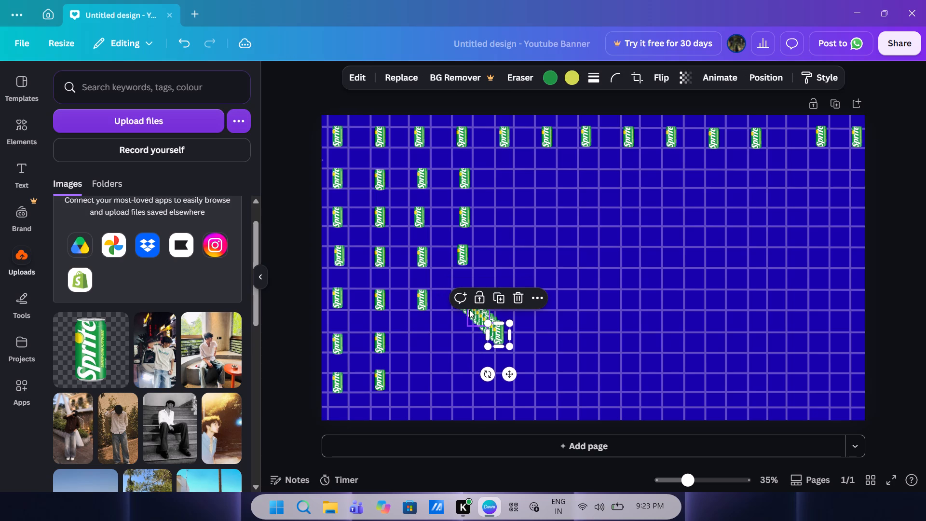
pyautogui.hotkey('ctrl', 'v')
pyautogui.hotkey('ctrl', 'v')
pyautogui.hotkey('ctrl', 'v')
pyautogui.hotkey('ctrl', 'v')
pyautogui.hotkey('ctrl', 'v')
pyautogui.hotkey('ctrl', 'v')
pyautogui.hotkey('ctrl', 'v')
pyautogui.hotkey('ctrl', 'v')
pyautogui.hotkey('ctrl', 'v')
pyautogui.hotkey('ctrl', 'v')
pyautogui.hotkey('ctrl', 'v')
pyautogui.hotkey('ctrl', 'v')
pyautogui.hotkey('ctrl', 'v')
pyautogui.hotkey('ctrl', 'v')
pyautogui.hotkey('ctrl', 'v')
pyautogui.hotkey('ctrl', 'v')
pyautogui.hotkey('ctrl', 'v')
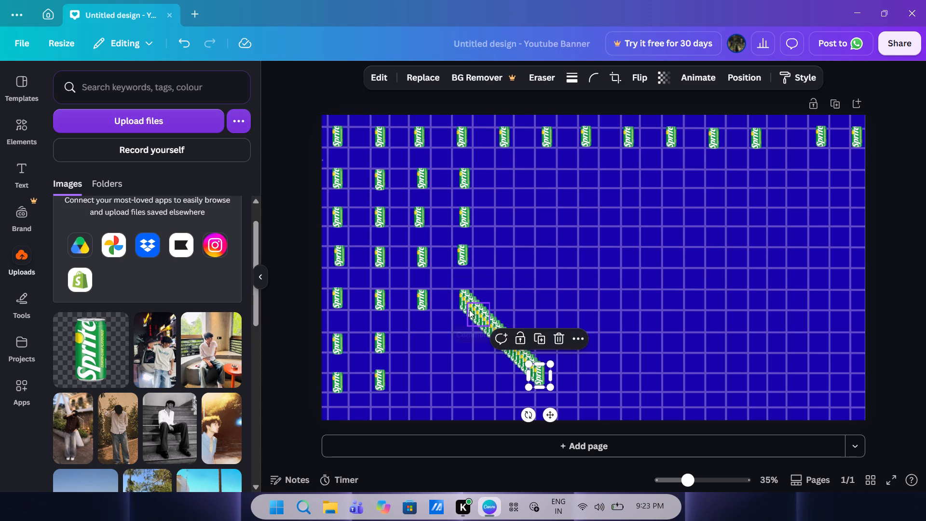
# Fill the third can column's sixth and seventh rows with two Sprite can copies from the diagonal stack.
pyautogui.moveTo(554, 398); pyautogui.dragTo(407, 353)
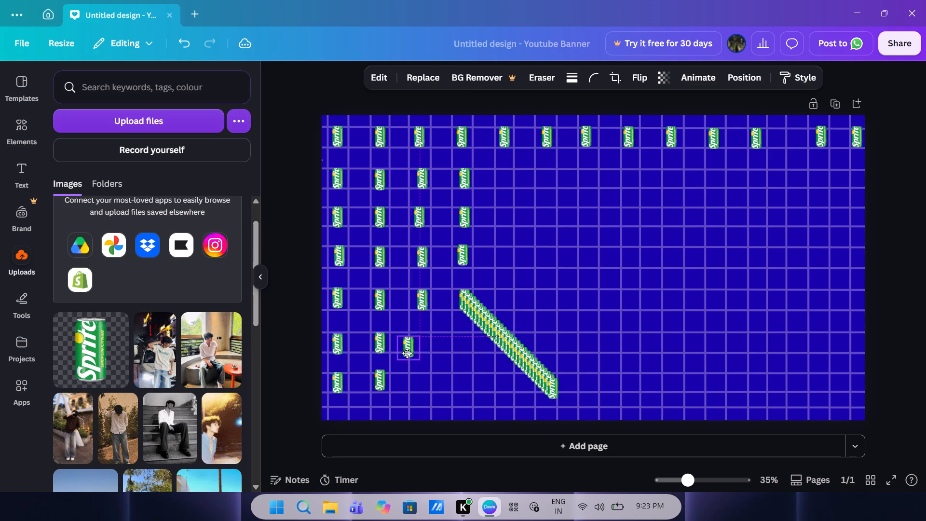
pyautogui.moveTo(407, 353); pyautogui.dragTo(420, 349)
pyautogui.moveTo(504, 330); pyautogui.dragTo(464, 361)
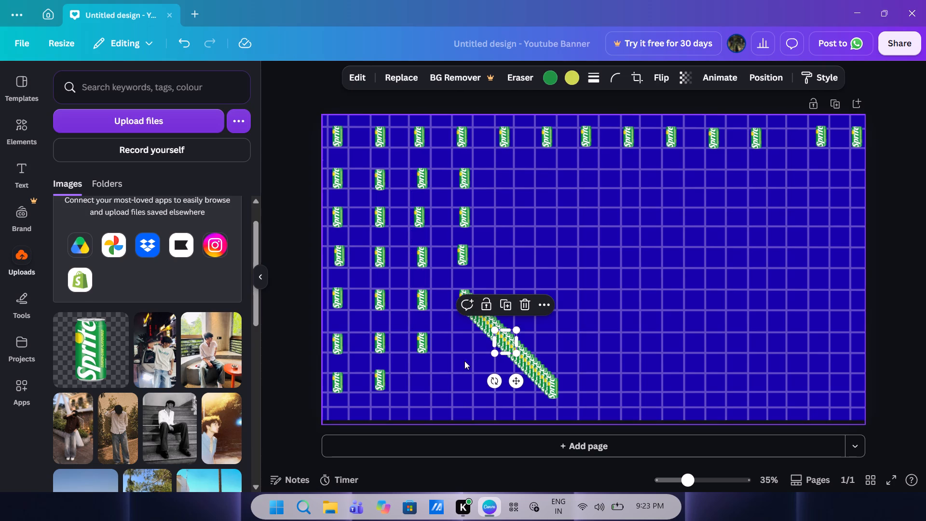
pyautogui.moveTo(464, 361); pyautogui.dragTo(508, 337)
pyautogui.moveTo(508, 337); pyautogui.dragTo(484, 349)
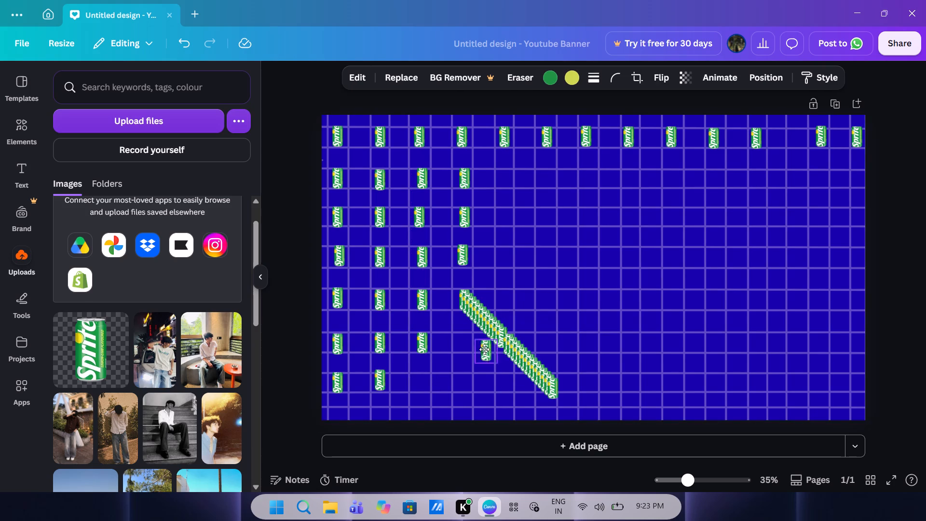
pyautogui.moveTo(484, 349); pyautogui.dragTo(422, 378)
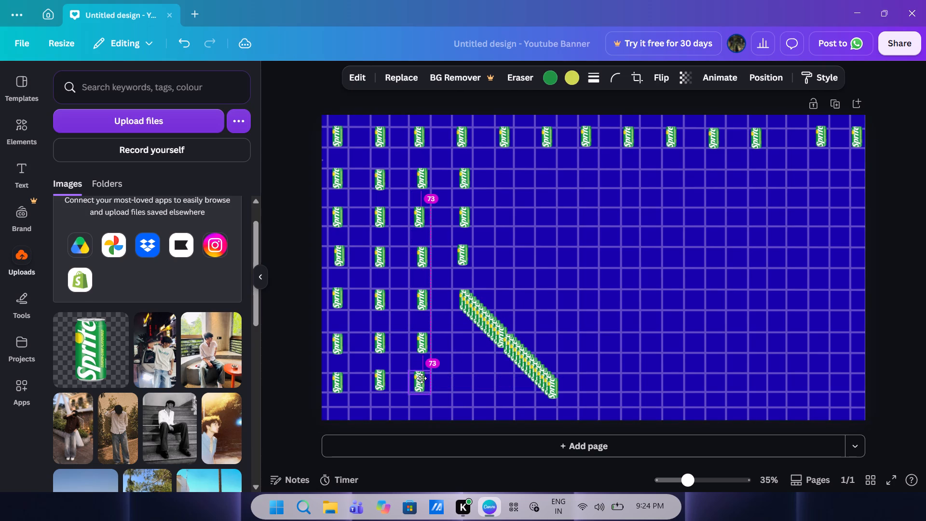
pyautogui.moveTo(422, 378); pyautogui.dragTo(422, 377)
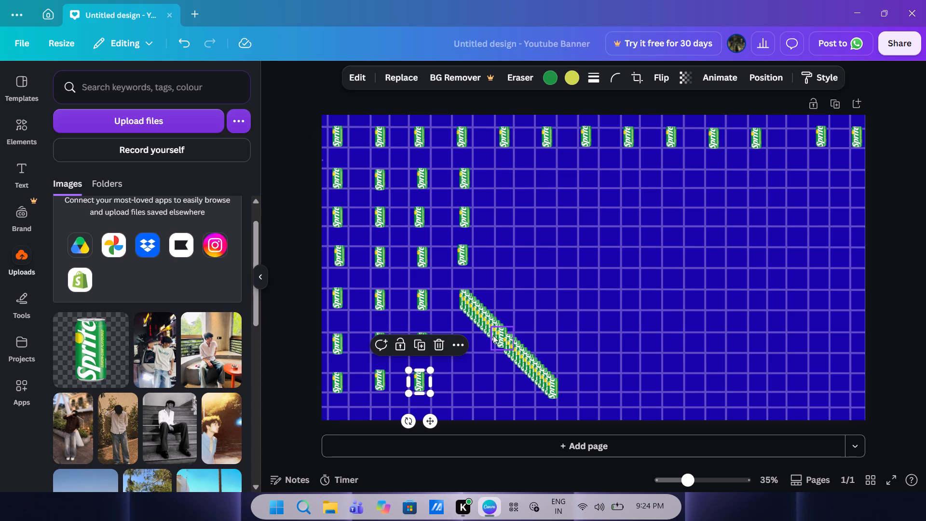
# Move four Sprite can copies from the stack into the fifth can column's second, third, fourth and fifth rows, aligned with the neighbouring cans.
pyautogui.moveTo(493, 335); pyautogui.dragTo(494, 176)
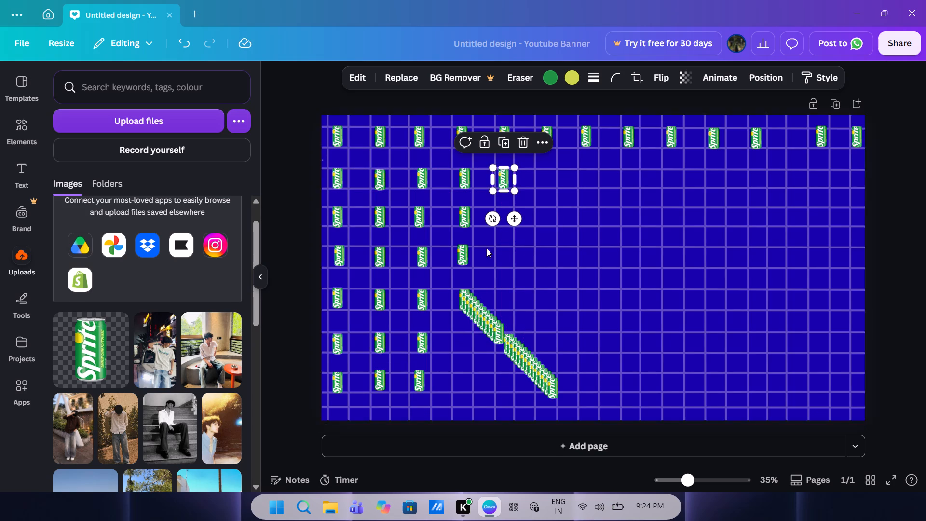
pyautogui.moveTo(477, 316); pyautogui.dragTo(479, 319)
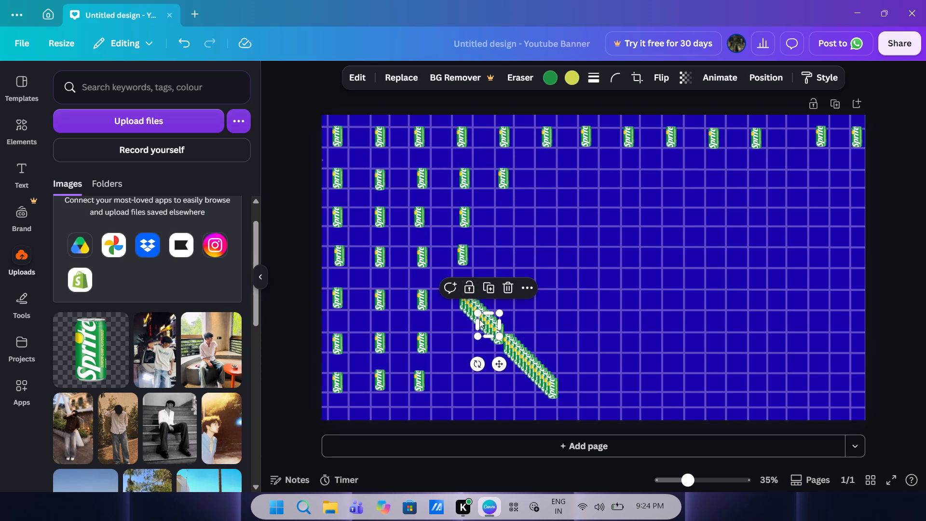
pyautogui.moveTo(479, 319); pyautogui.dragTo(489, 328)
pyautogui.click(489, 328)
pyautogui.moveTo(496, 333); pyautogui.dragTo(497, 285)
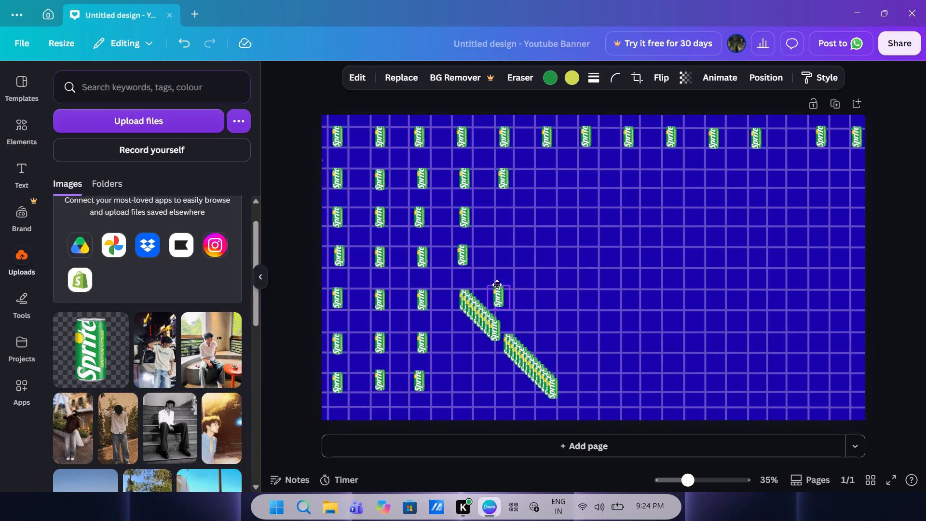
pyautogui.moveTo(497, 285); pyautogui.dragTo(504, 216)
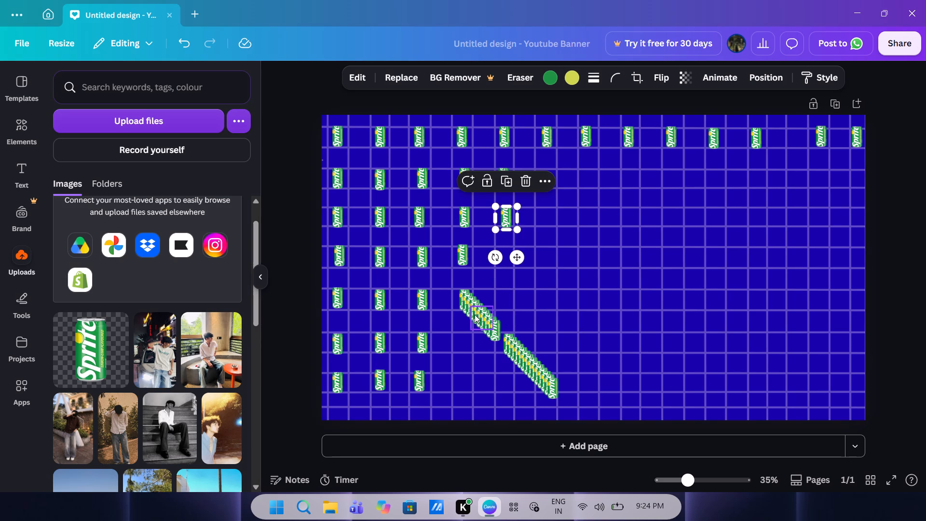
pyautogui.moveTo(475, 315); pyautogui.dragTo(494, 249)
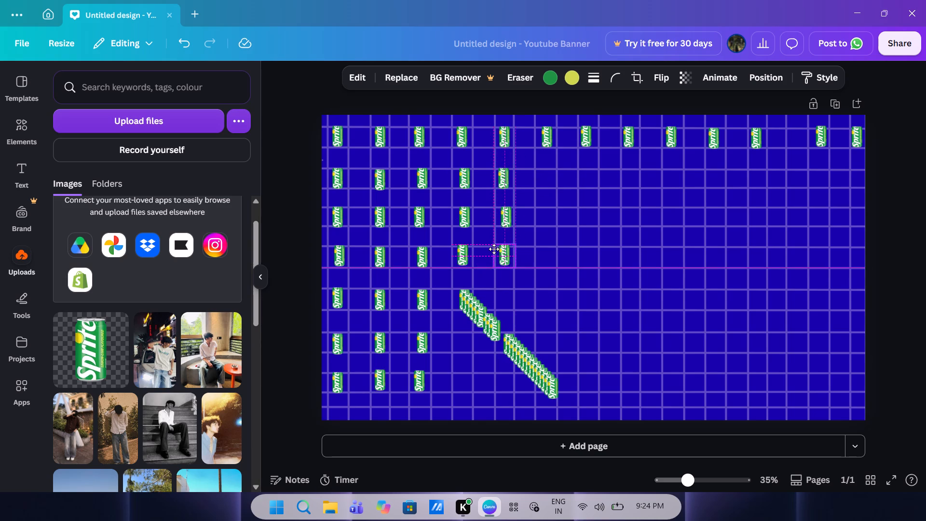
pyautogui.moveTo(494, 249); pyautogui.dragTo(494, 250)
pyautogui.moveTo(481, 315); pyautogui.dragTo(493, 296)
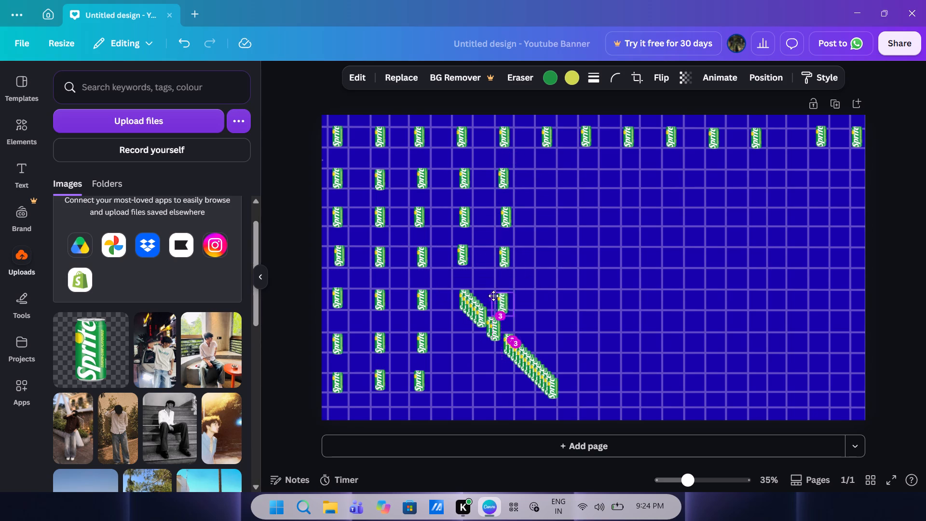
pyautogui.moveTo(493, 296); pyautogui.dragTo(496, 291)
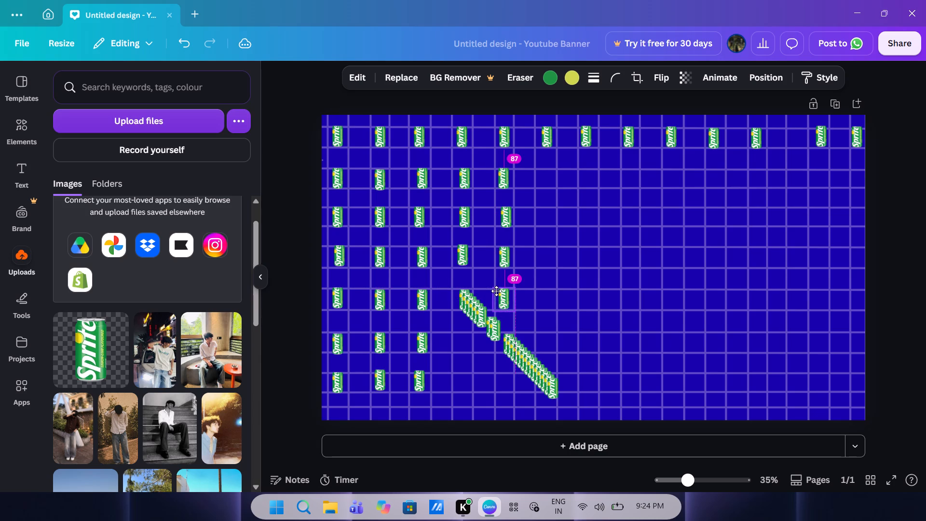
pyautogui.moveTo(496, 291); pyautogui.dragTo(497, 291)
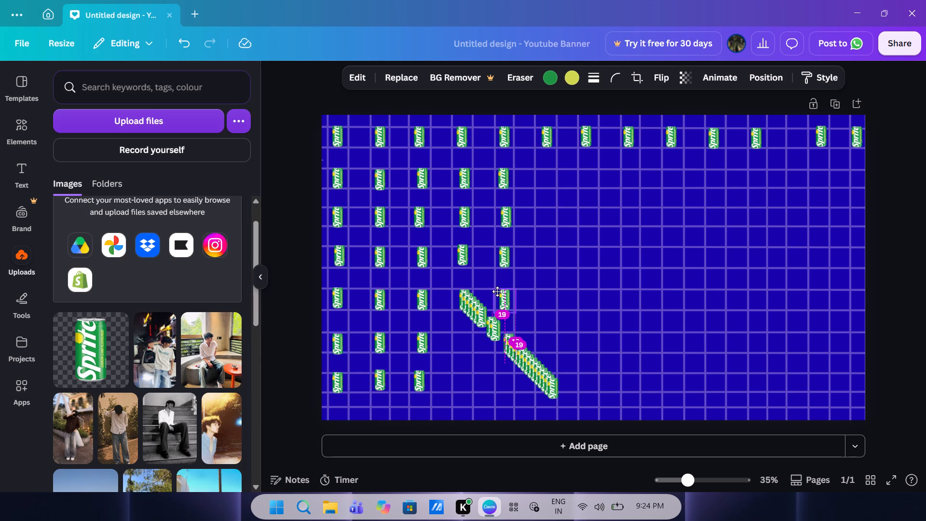
pyautogui.moveTo(497, 291); pyautogui.dragTo(497, 290)
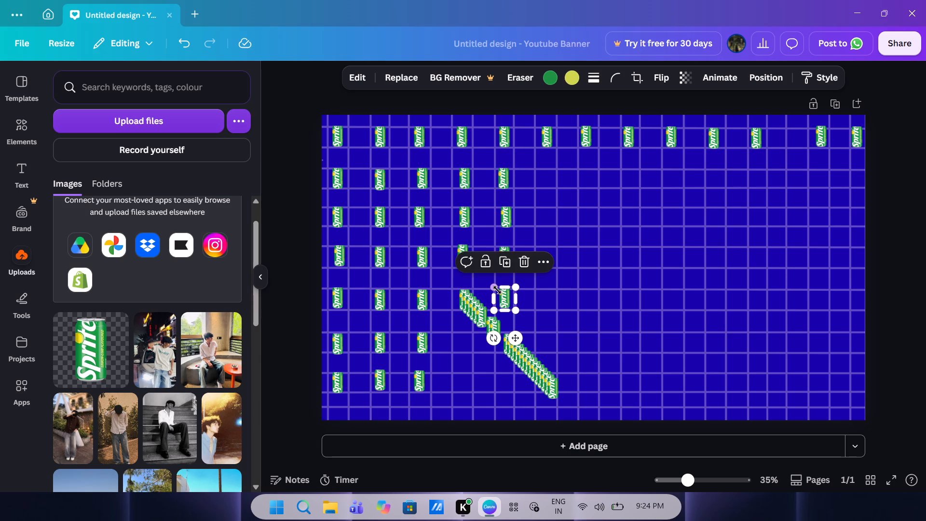
# Delete the stretched Sprite can copy from the upper part of the diagonal stack.
pyautogui.doubleClick(476, 303)
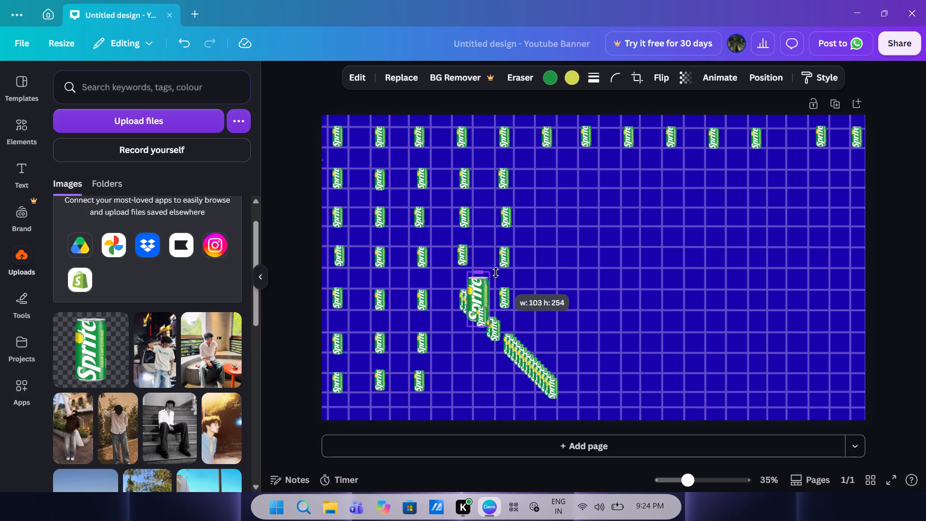
pyautogui.press('BackSpace')
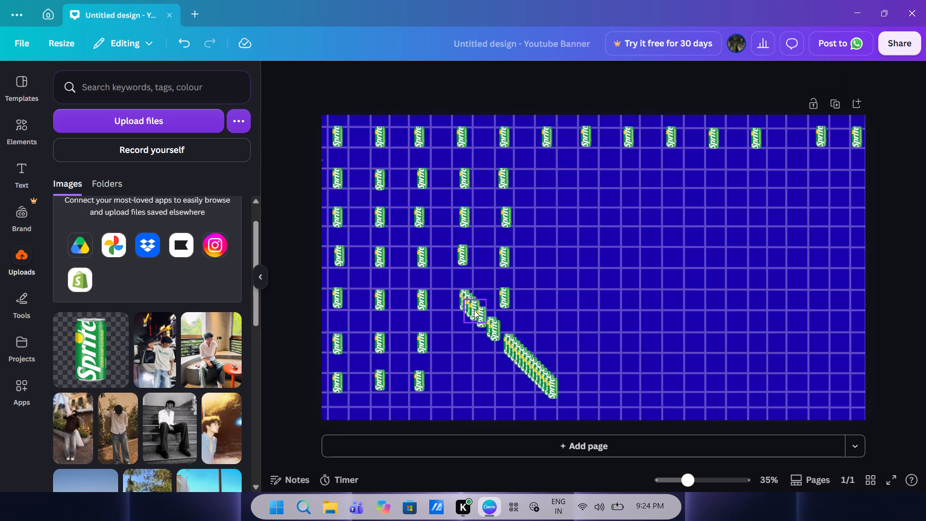
# Place two Sprite can copies from the stack in the sixth can column's second and third rows.
pyautogui.moveTo(475, 317); pyautogui.dragTo(546, 174)
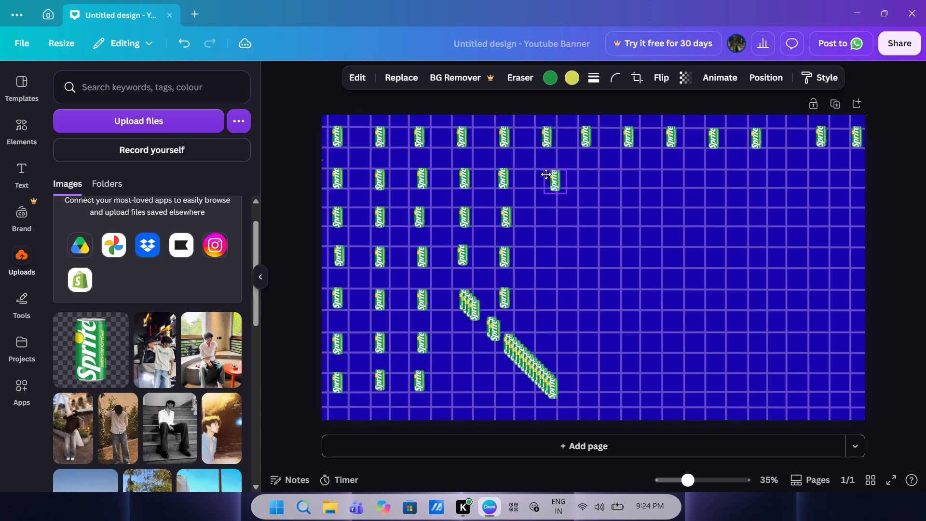
pyautogui.moveTo(546, 174); pyautogui.dragTo(538, 181)
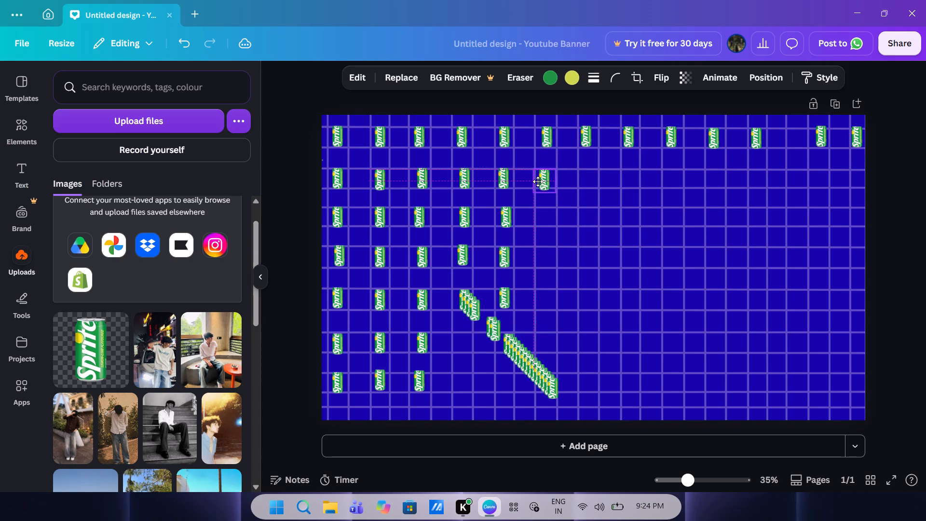
pyautogui.moveTo(538, 181); pyautogui.dragTo(539, 179)
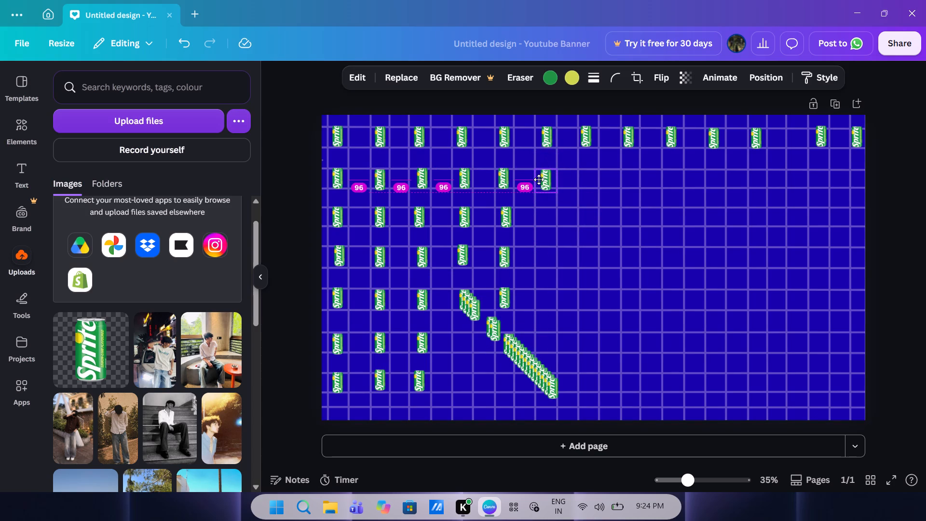
pyautogui.moveTo(539, 179); pyautogui.dragTo(538, 180)
pyautogui.click(542, 180)
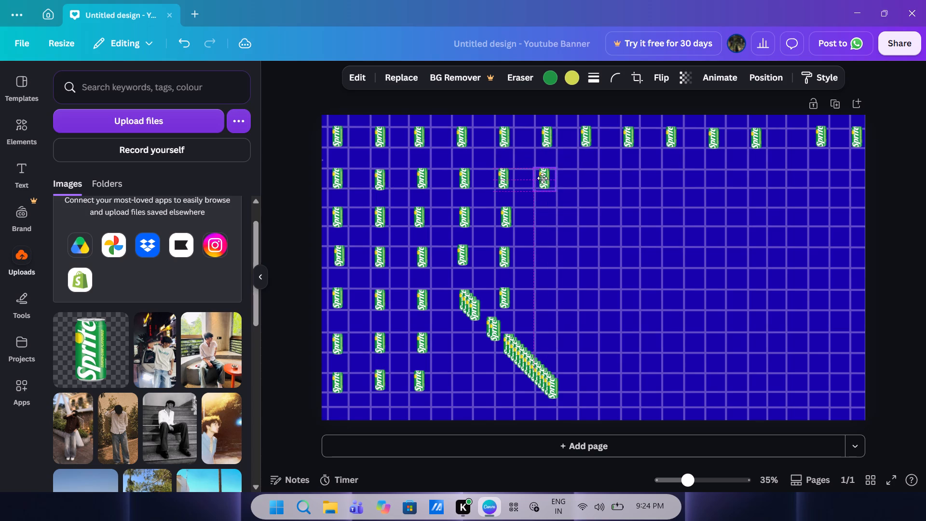
pyautogui.moveTo(476, 304); pyautogui.dragTo(530, 243)
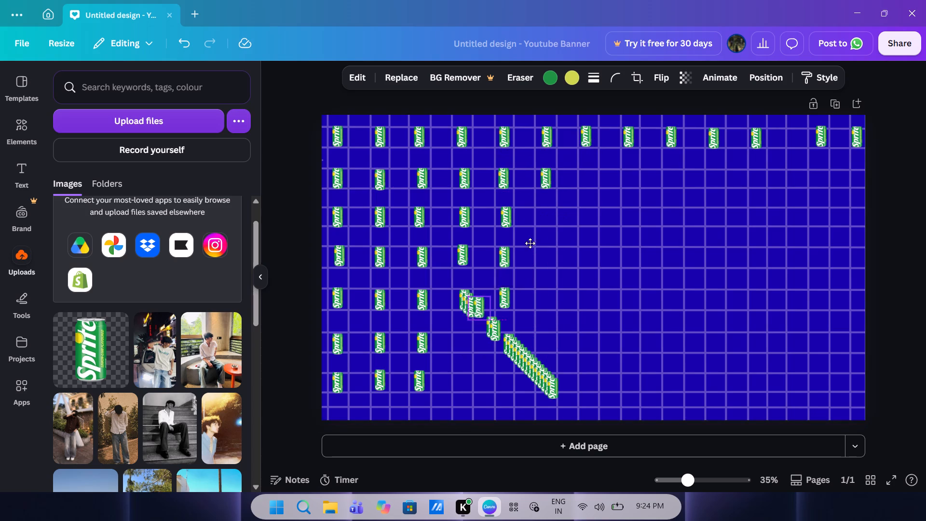
pyautogui.moveTo(530, 243); pyautogui.dragTo(544, 211)
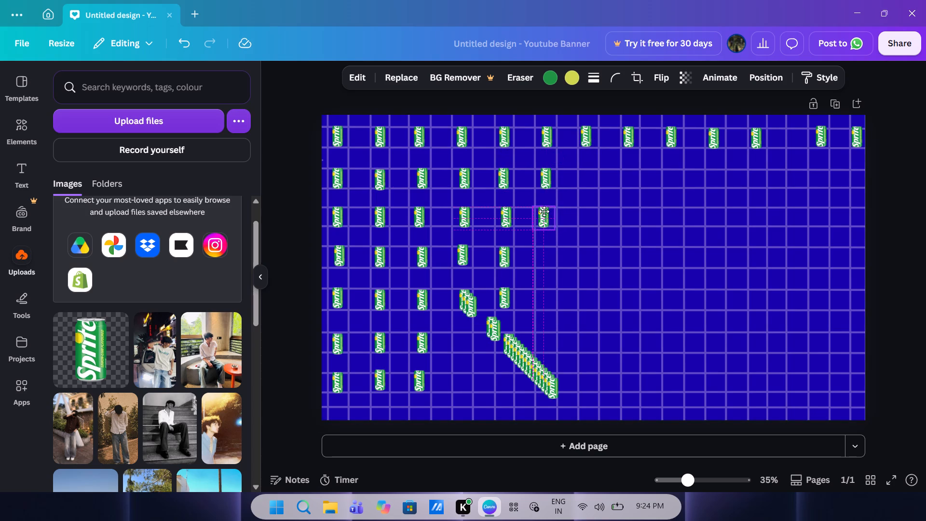
# Align the sixth column's third-row Sprite can with its neighbours and place another stack copy in the fourth row below it.
pyautogui.moveTo(544, 211); pyautogui.dragTo(546, 211)
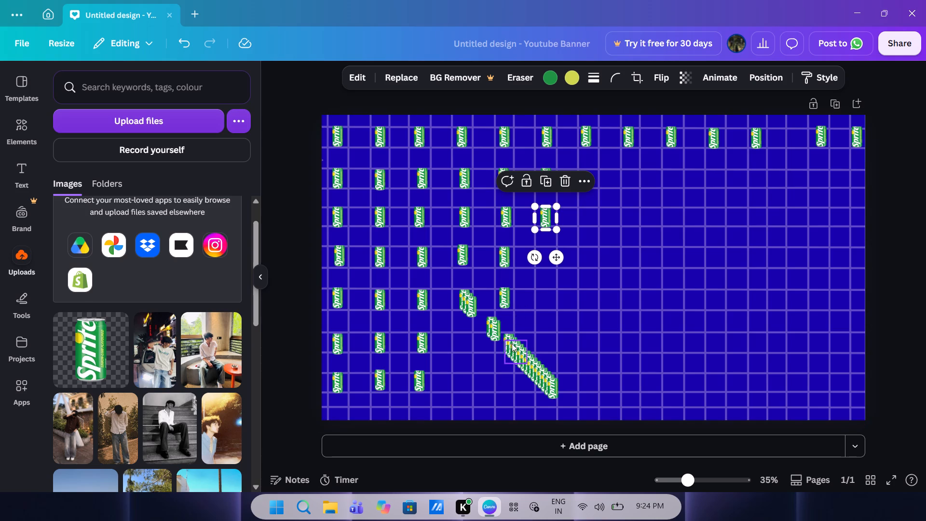
pyautogui.moveTo(510, 345); pyautogui.dragTo(538, 251)
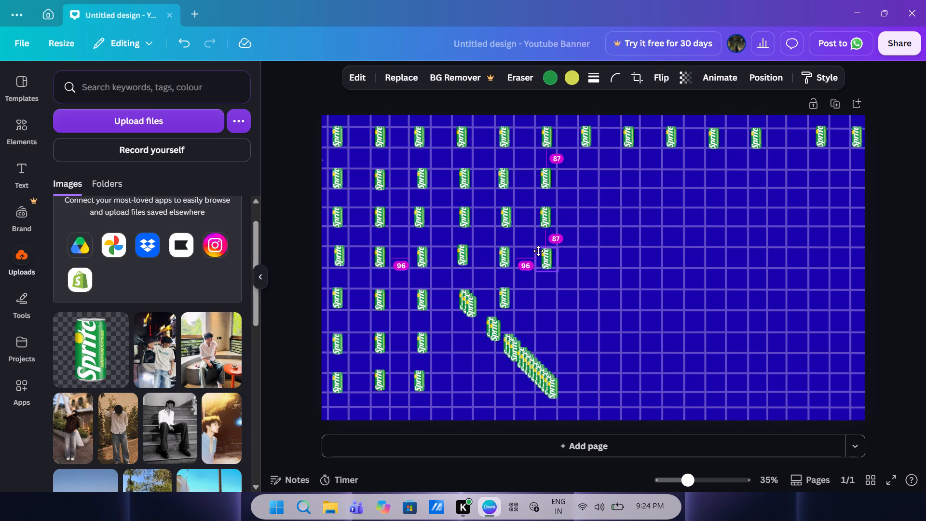
pyautogui.moveTo(538, 251); pyautogui.dragTo(540, 246)
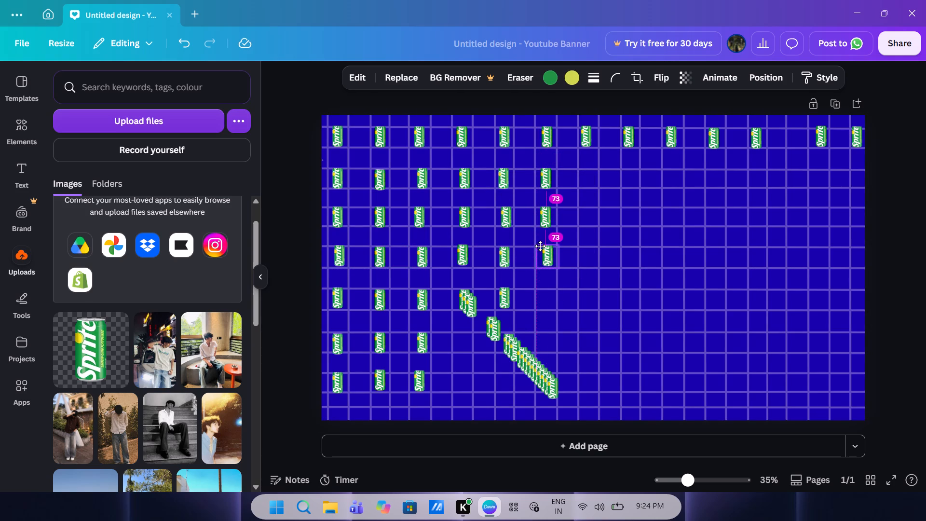
pyautogui.moveTo(540, 246); pyautogui.dragTo(538, 247)
# Place three loose Sprite can copies in the second row's seventh, eighth and ninth can columns, aligned with the row.
pyautogui.moveTo(511, 344); pyautogui.dragTo(584, 170)
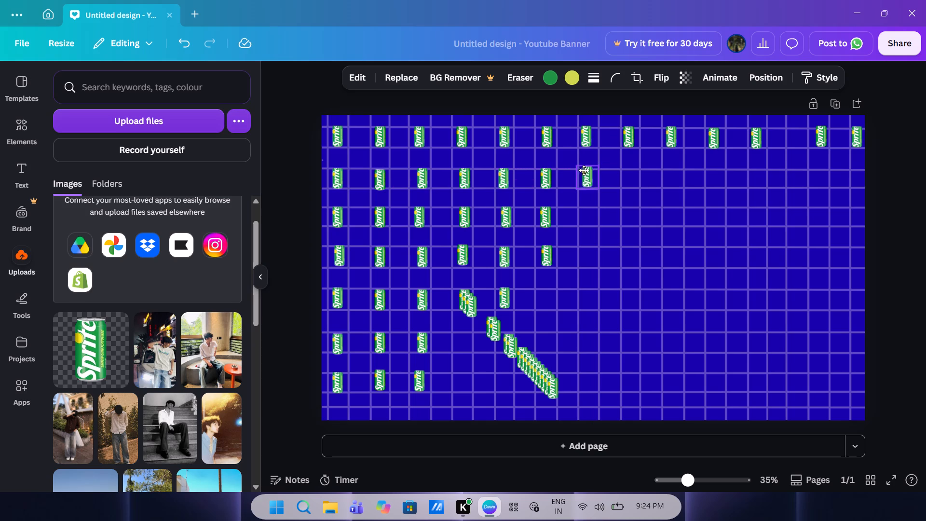
pyautogui.moveTo(584, 170); pyautogui.dragTo(585, 172)
pyautogui.moveTo(495, 329); pyautogui.dragTo(508, 319)
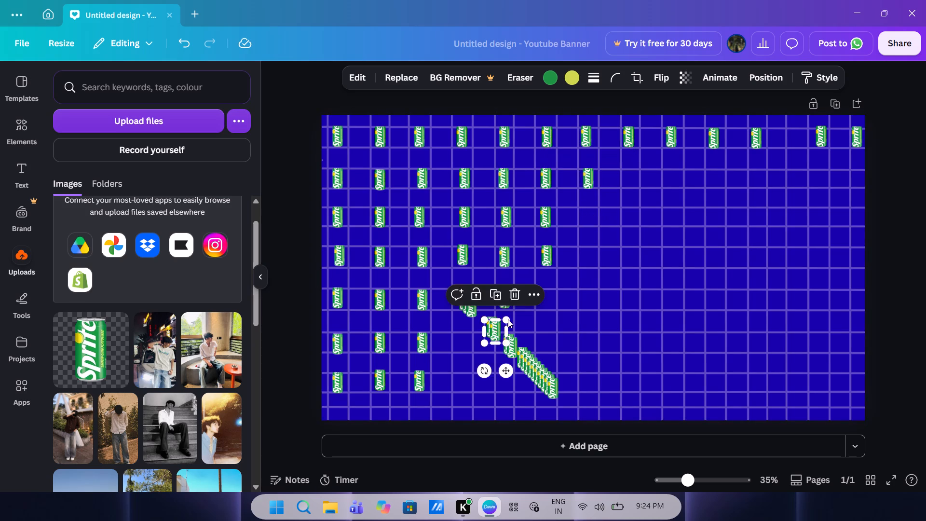
pyautogui.moveTo(508, 319); pyautogui.dragTo(632, 177)
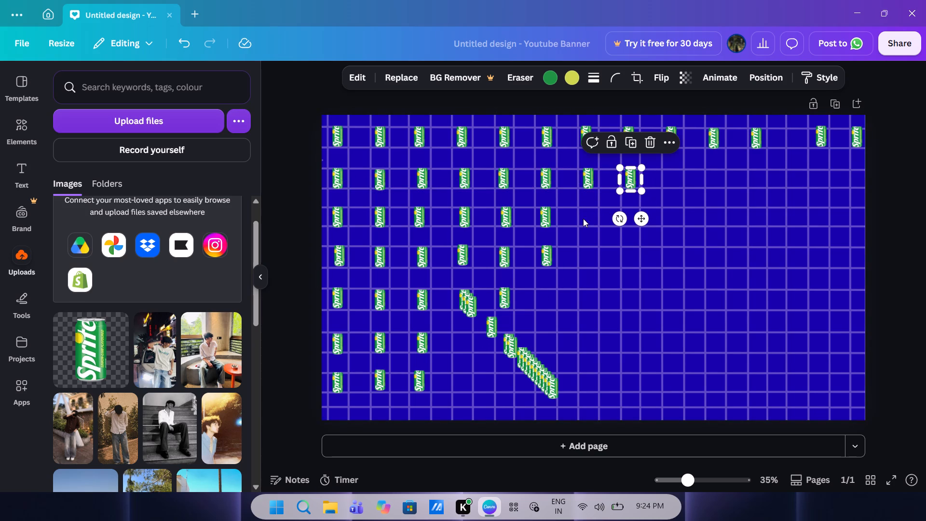
pyautogui.moveTo(511, 348); pyautogui.dragTo(558, 300)
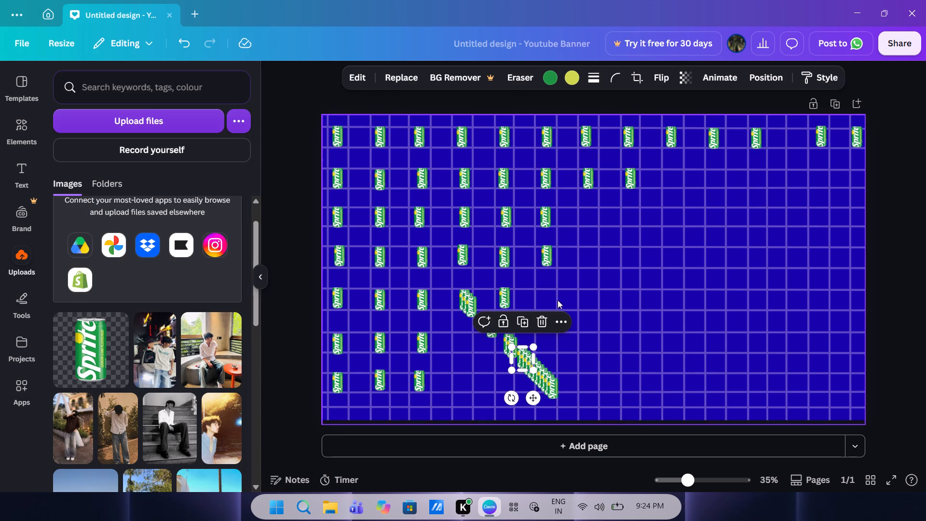
pyautogui.moveTo(558, 300); pyautogui.dragTo(527, 362)
pyautogui.doubleClick(527, 362)
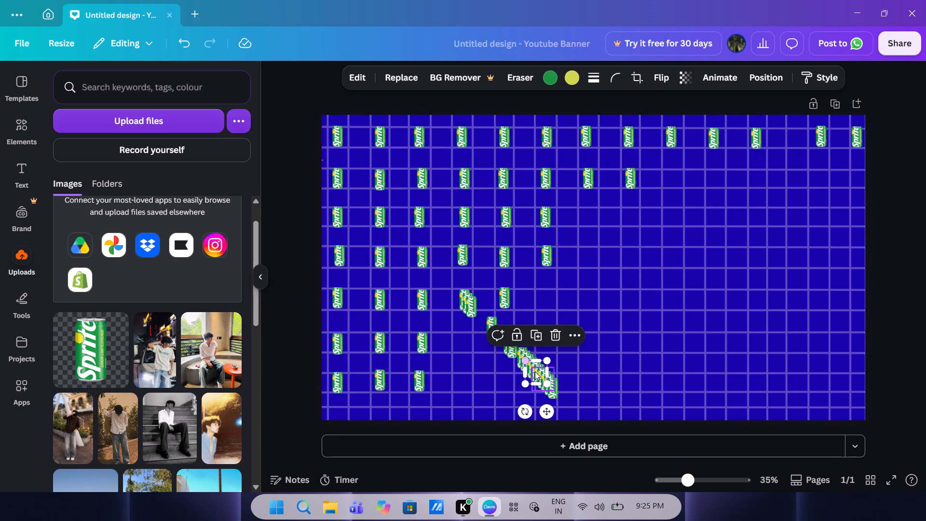
pyautogui.moveTo(535, 371); pyautogui.dragTo(700, 179)
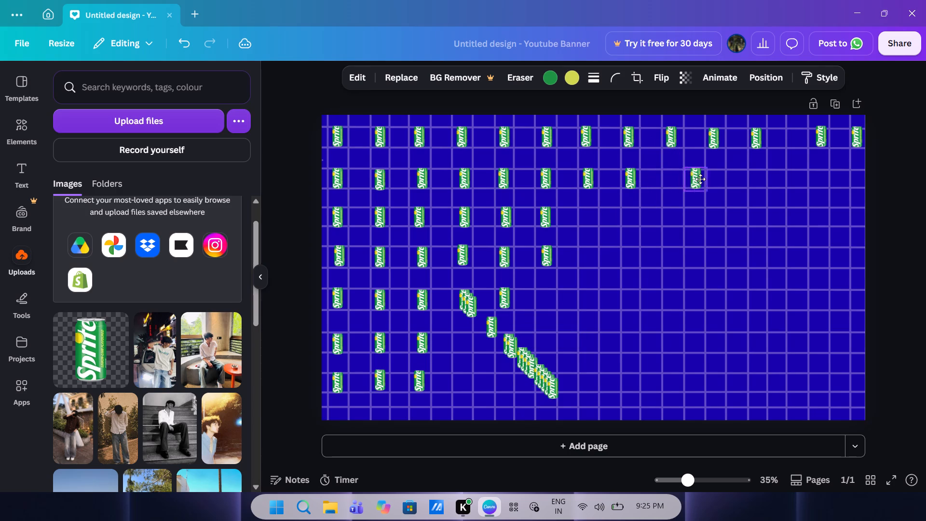
pyautogui.moveTo(700, 179); pyautogui.dragTo(671, 179)
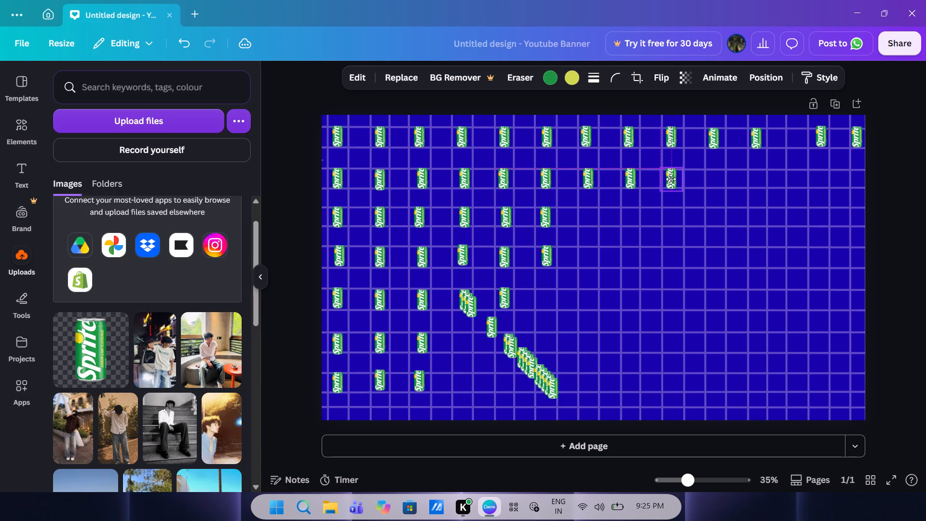
pyautogui.moveTo(671, 179); pyautogui.dragTo(671, 178)
# Place three loose Sprite can copies in the third row's seventh, eighth and ninth can columns, evenly spaced.
pyautogui.moveTo(511, 342); pyautogui.dragTo(592, 212)
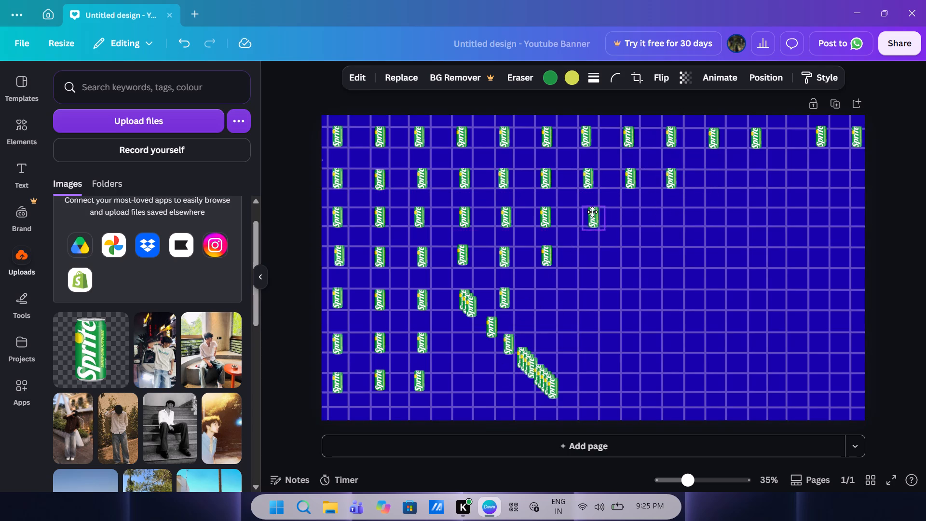
pyautogui.moveTo(592, 212); pyautogui.dragTo(587, 212)
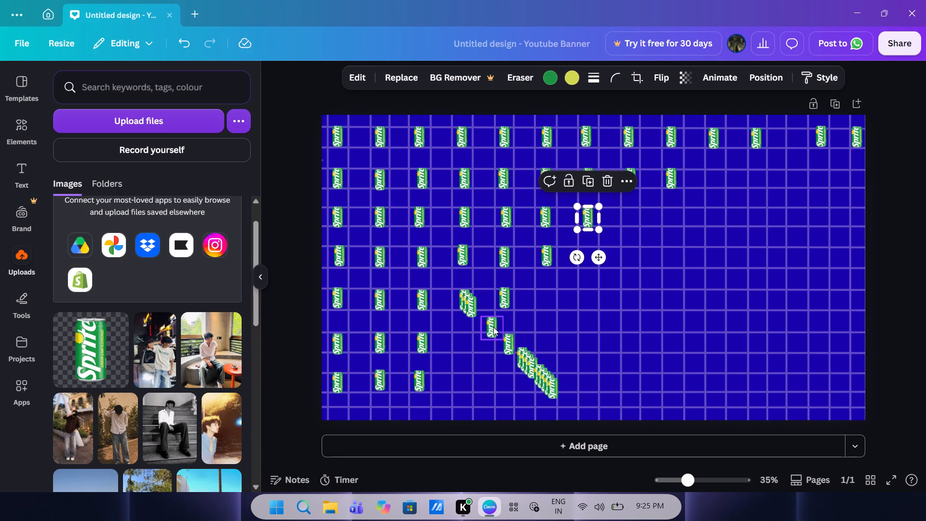
pyautogui.moveTo(493, 327); pyautogui.dragTo(630, 214)
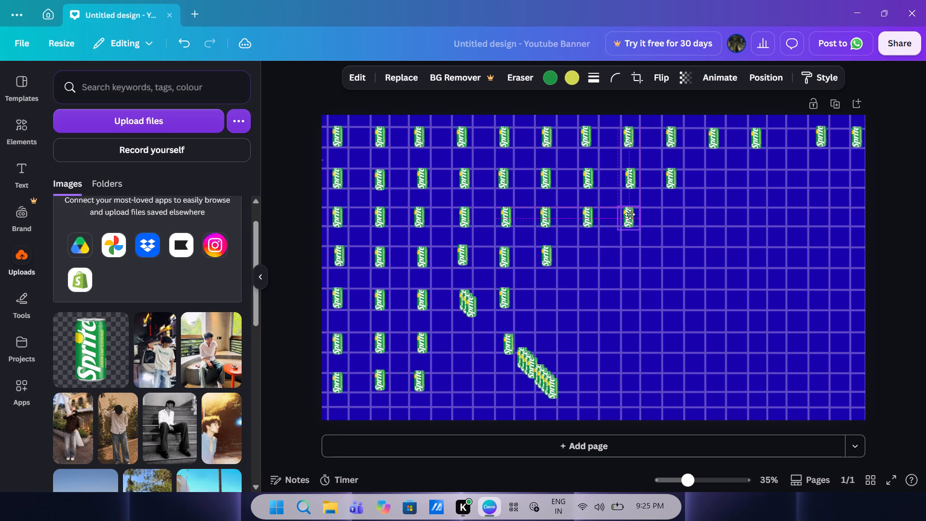
pyautogui.moveTo(630, 214); pyautogui.dragTo(631, 216)
pyautogui.moveTo(536, 374); pyautogui.dragTo(686, 211)
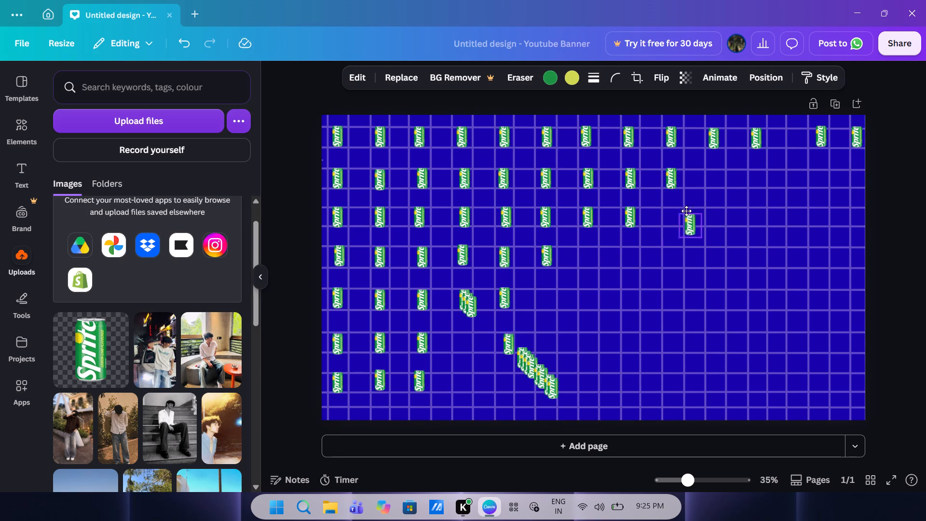
pyautogui.moveTo(686, 211); pyautogui.dragTo(663, 207)
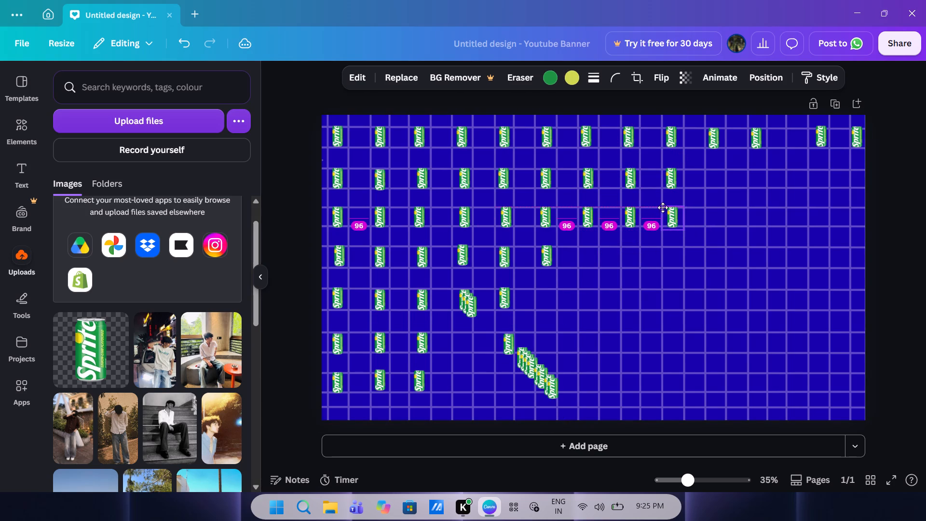
pyautogui.moveTo(663, 207); pyautogui.dragTo(663, 207)
# Fill the fourth row's seventh, eighth and ninth can columns with three more loose Sprite can copies.
pyautogui.moveTo(529, 356); pyautogui.dragTo(589, 258)
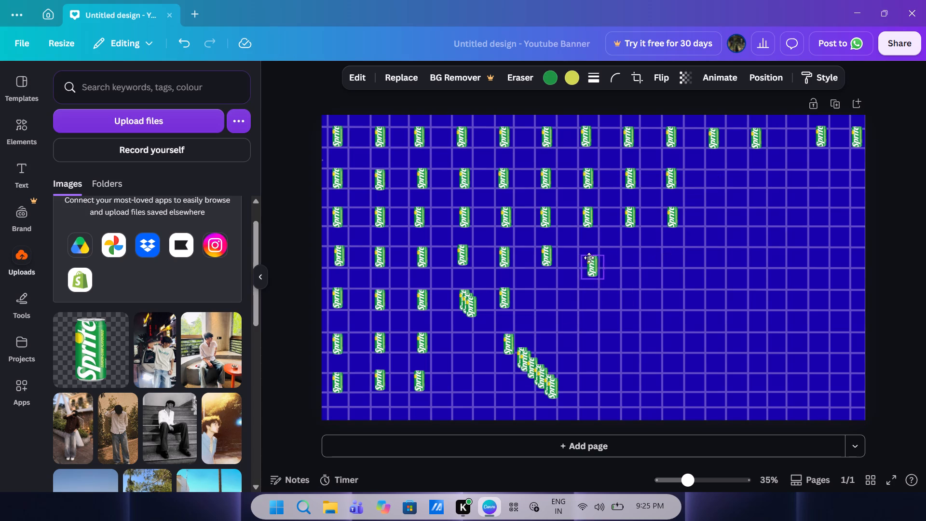
pyautogui.moveTo(589, 258); pyautogui.dragTo(586, 247)
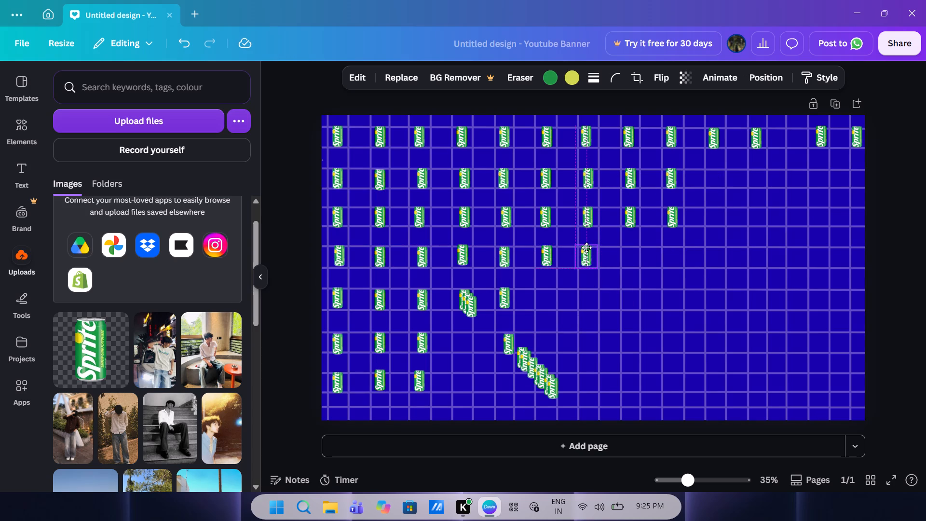
pyautogui.moveTo(586, 247); pyautogui.dragTo(590, 248)
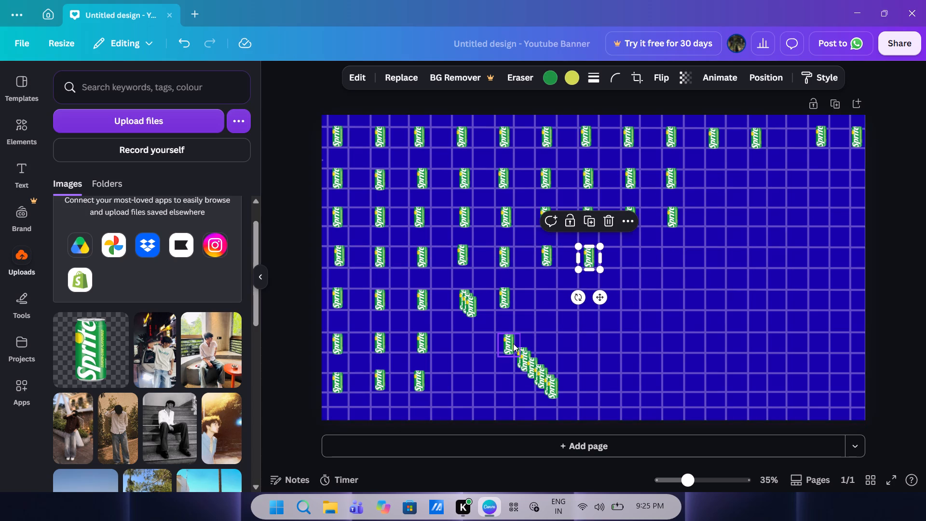
pyautogui.moveTo(513, 343); pyautogui.dragTo(635, 258)
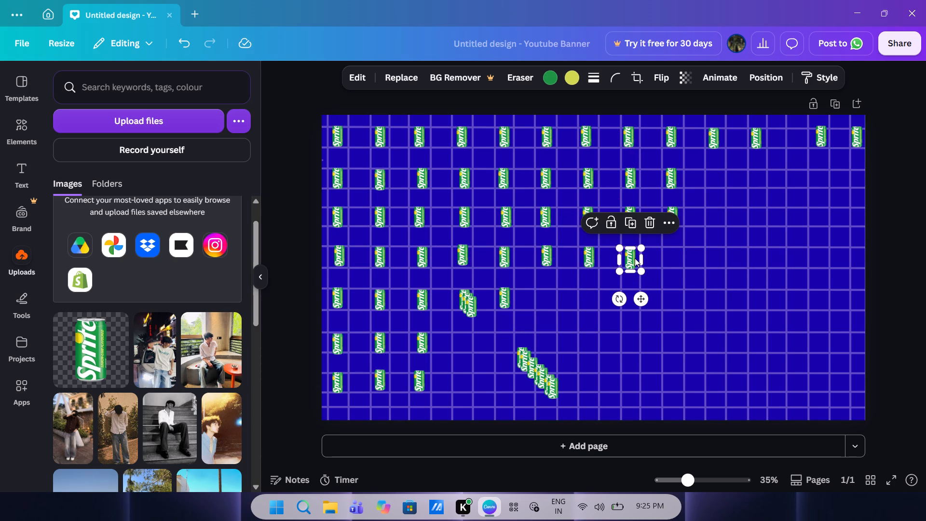
pyautogui.moveTo(544, 374); pyautogui.dragTo(670, 258)
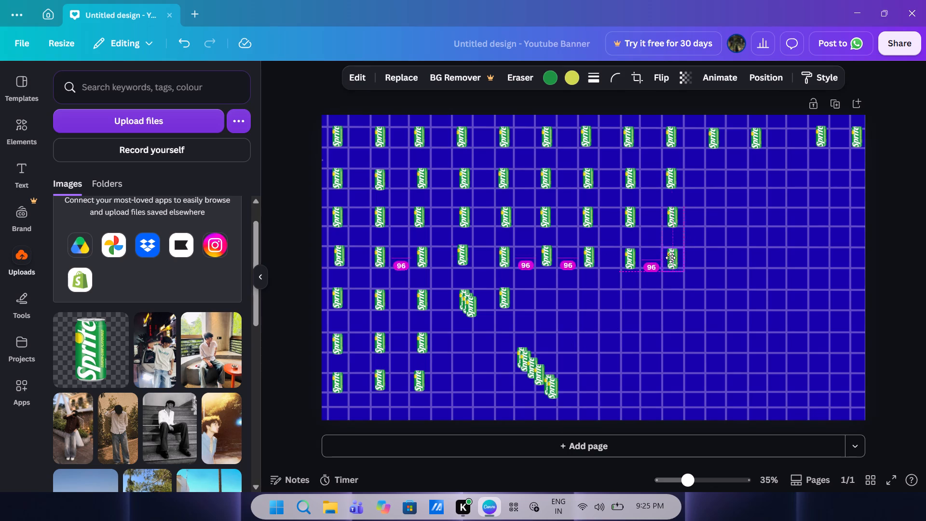
pyautogui.moveTo(670, 258); pyautogui.dragTo(673, 256)
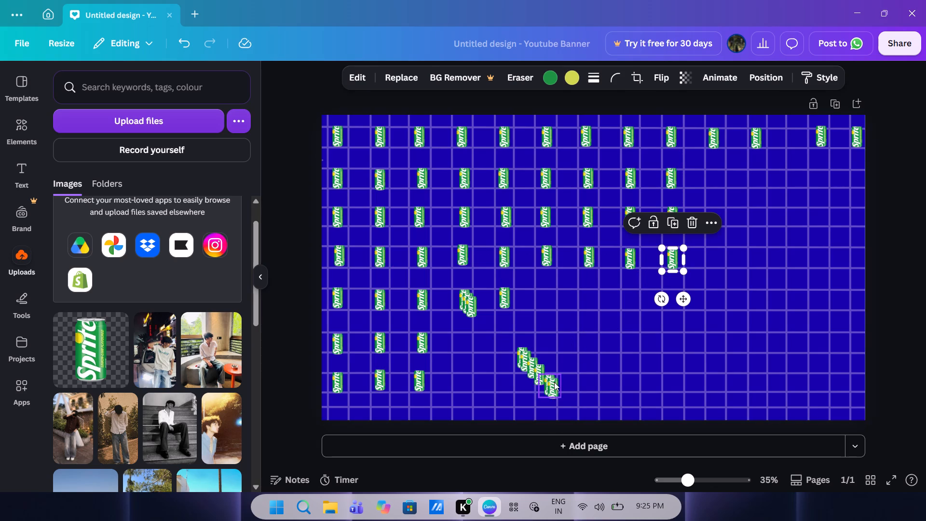
# Place two Sprite can copies from the diagonal stack in the second row's eleventh and tenth can columns.
pyautogui.moveTo(554, 382); pyautogui.dragTo(757, 169)
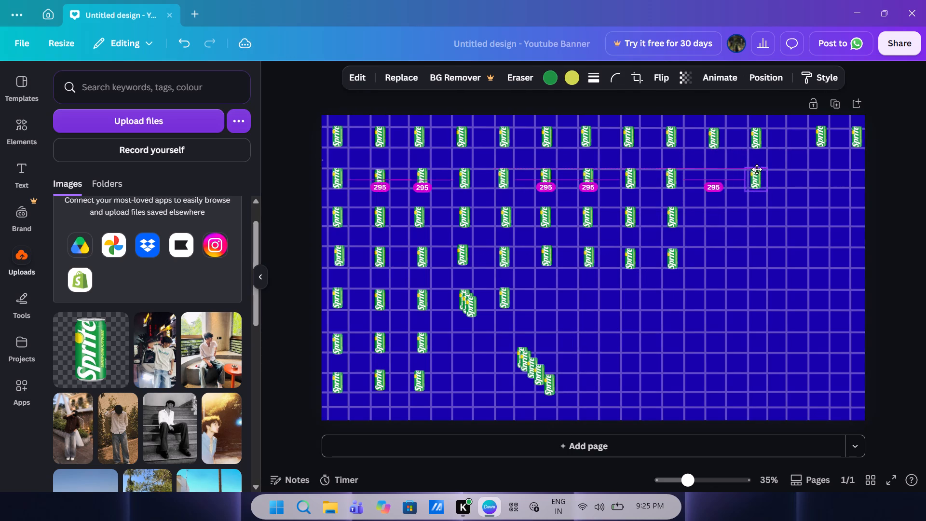
pyautogui.moveTo(757, 169); pyautogui.dragTo(758, 171)
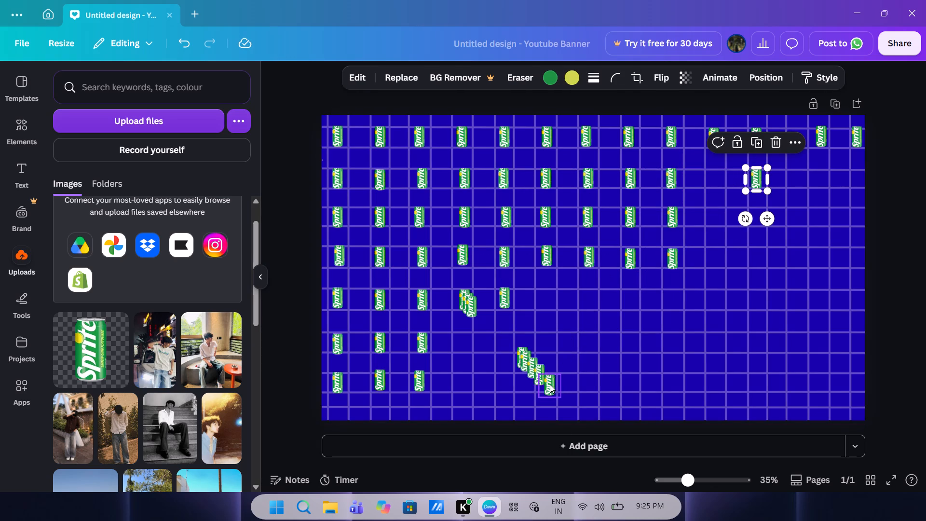
pyautogui.moveTo(550, 384); pyautogui.dragTo(714, 178)
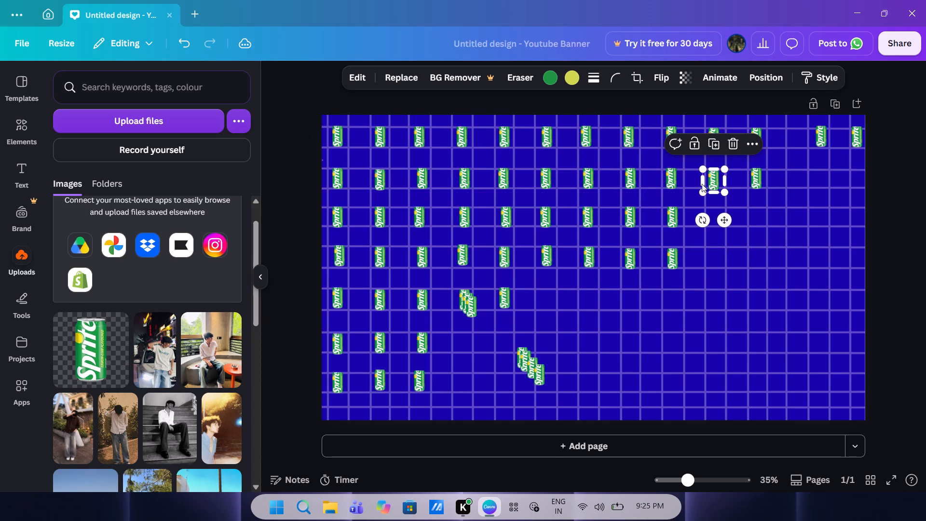
# Replace the unevenly spaced twelfth can in the top row with an aligned copy from the fourth column's small stack.
pyautogui.moveTo(468, 302); pyautogui.dragTo(811, 169)
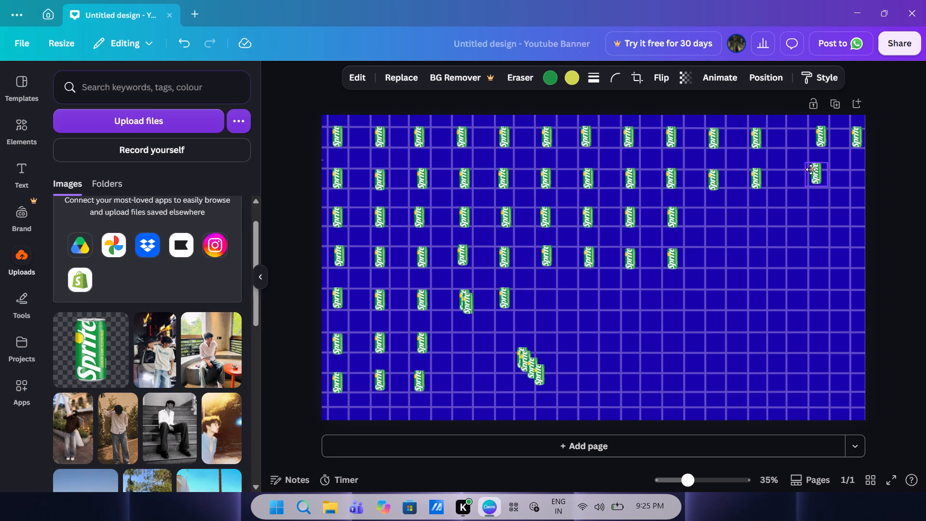
pyautogui.moveTo(811, 169); pyautogui.dragTo(797, 121)
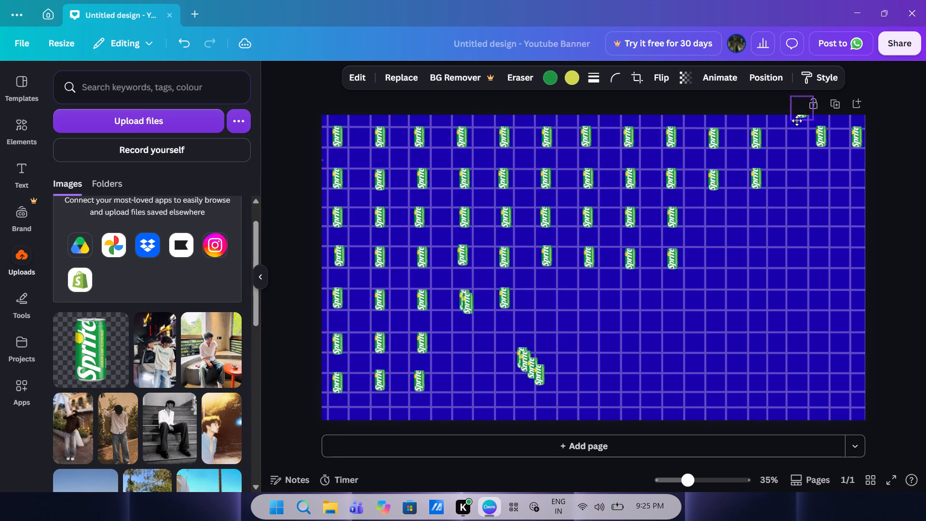
pyautogui.moveTo(797, 121); pyautogui.dragTo(796, 133)
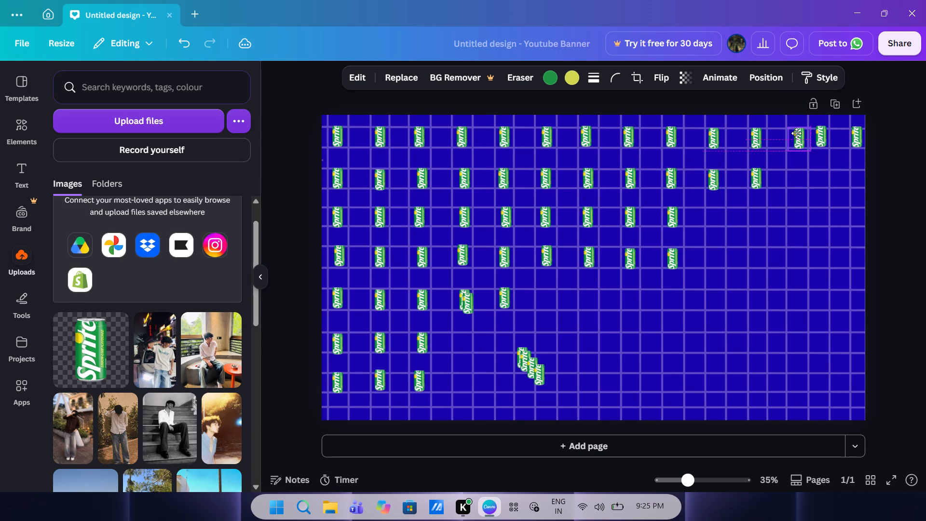
pyautogui.moveTo(796, 133); pyautogui.dragTo(795, 133)
pyautogui.moveTo(820, 138); pyautogui.dragTo(793, 187)
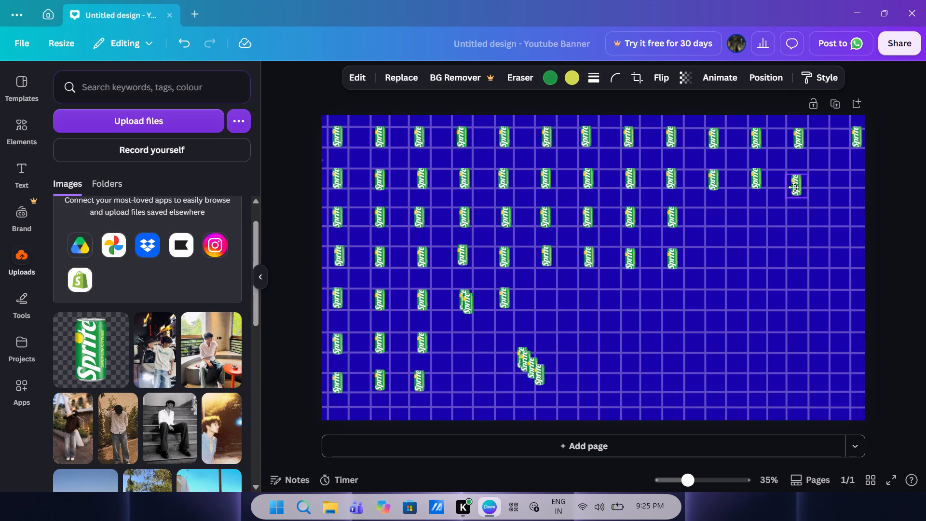
pyautogui.moveTo(793, 187); pyautogui.dragTo(821, 195)
# Shift the top row's last Sprite can inward to the thirteenth column, matching the row's 97 spacing.
pyautogui.moveTo(859, 137); pyautogui.dragTo(851, 136)
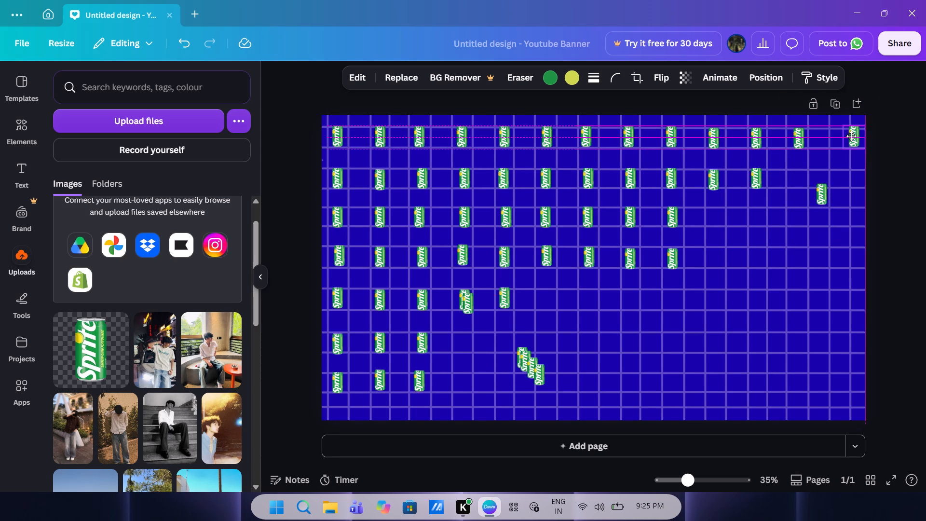
pyautogui.moveTo(851, 136); pyautogui.dragTo(843, 137)
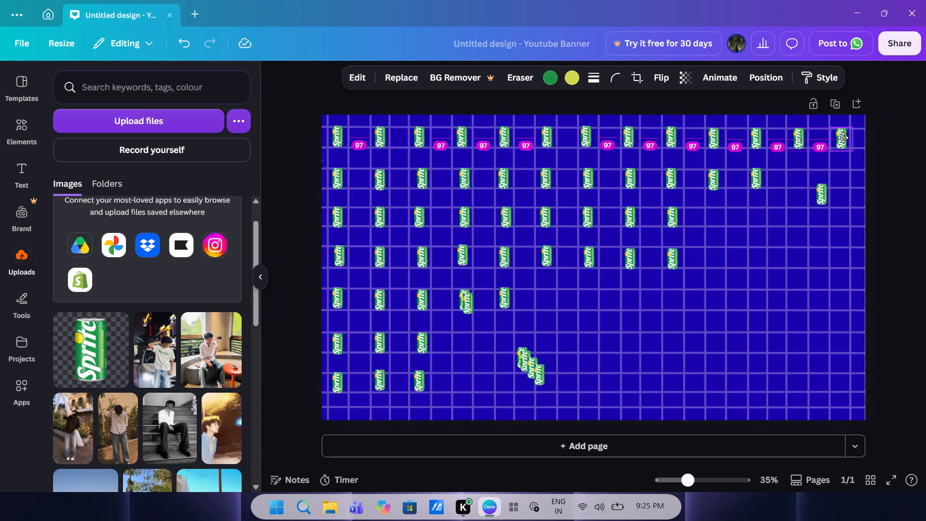
pyautogui.moveTo(843, 137); pyautogui.dragTo(842, 138)
pyautogui.moveTo(842, 138); pyautogui.dragTo(842, 137)
# Complete the second row with the displaced can in the thirteenth column and a diagonal stack copy in the twelfth.
pyautogui.click(784, 186)
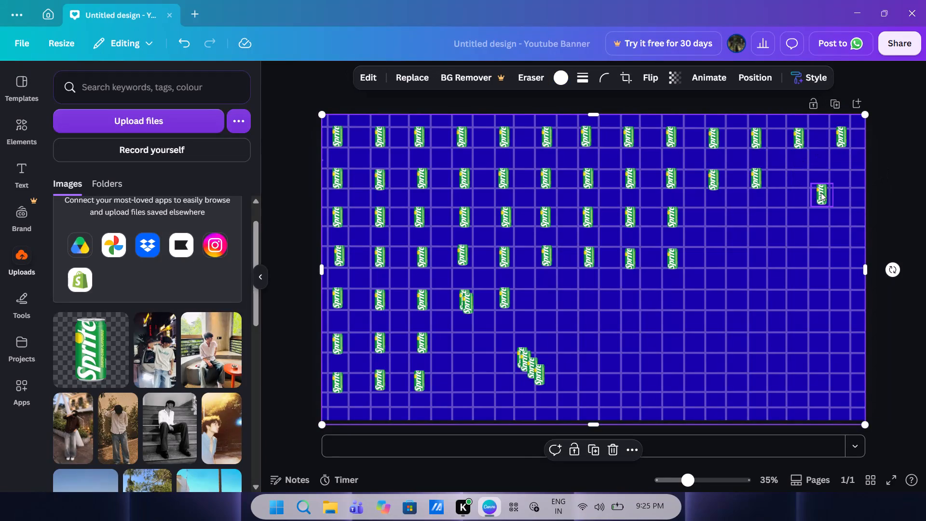
pyautogui.moveTo(819, 192); pyautogui.dragTo(837, 176)
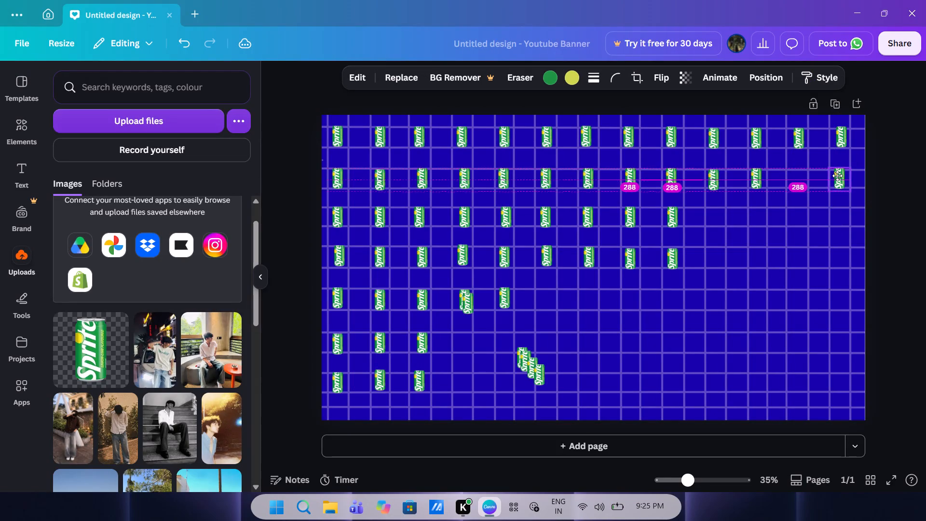
pyautogui.moveTo(837, 176); pyautogui.dragTo(838, 176)
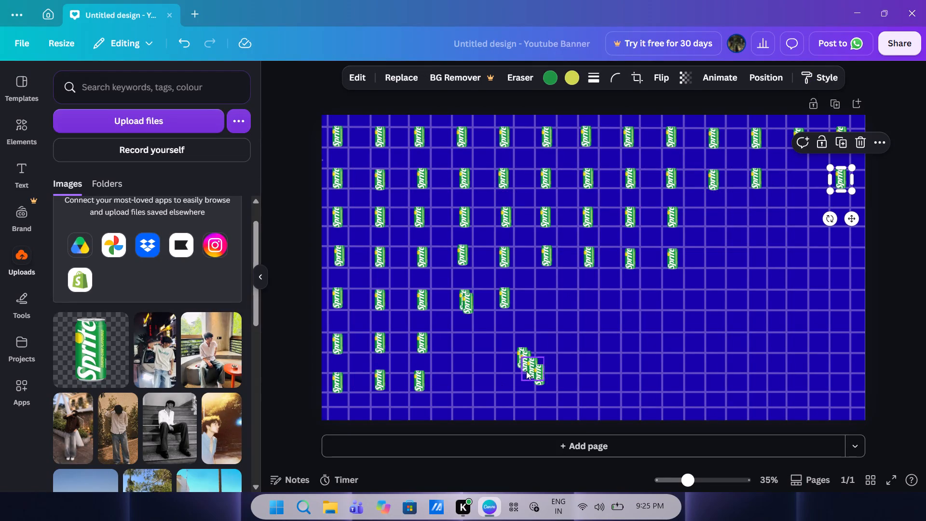
pyautogui.moveTo(526, 371); pyautogui.dragTo(793, 178)
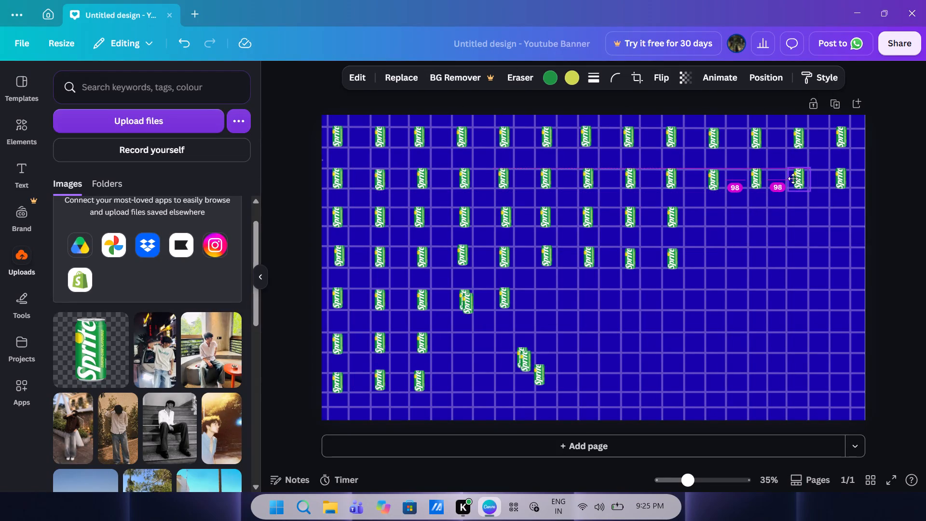
# Nudge the second row's twelfth Sprite can into line with the row at 96 spacing from its neighbours.
pyautogui.moveTo(793, 178); pyautogui.dragTo(791, 180)
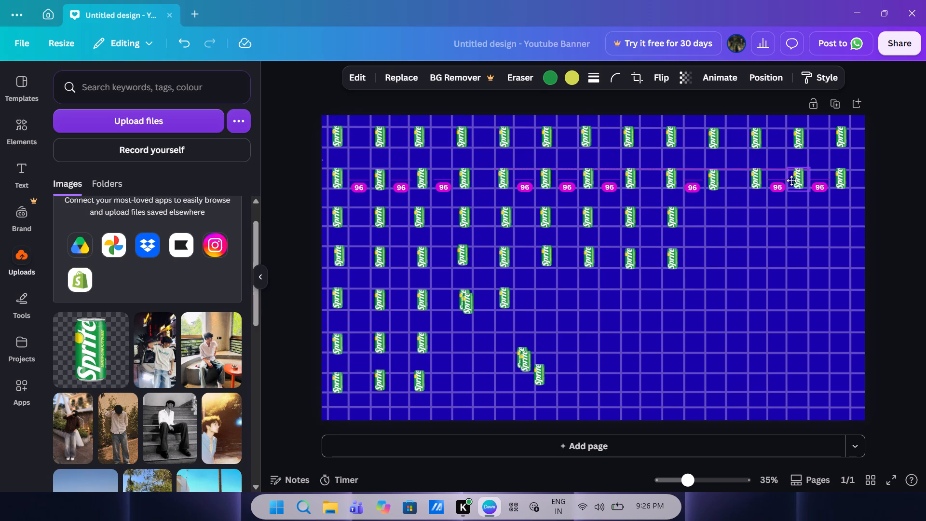
pyautogui.moveTo(791, 180); pyautogui.dragTo(791, 179)
# Place the three leftover Sprite can copies in the third row's tenth, eleventh and twelfth can columns.
pyautogui.moveTo(521, 361); pyautogui.dragTo(713, 218)
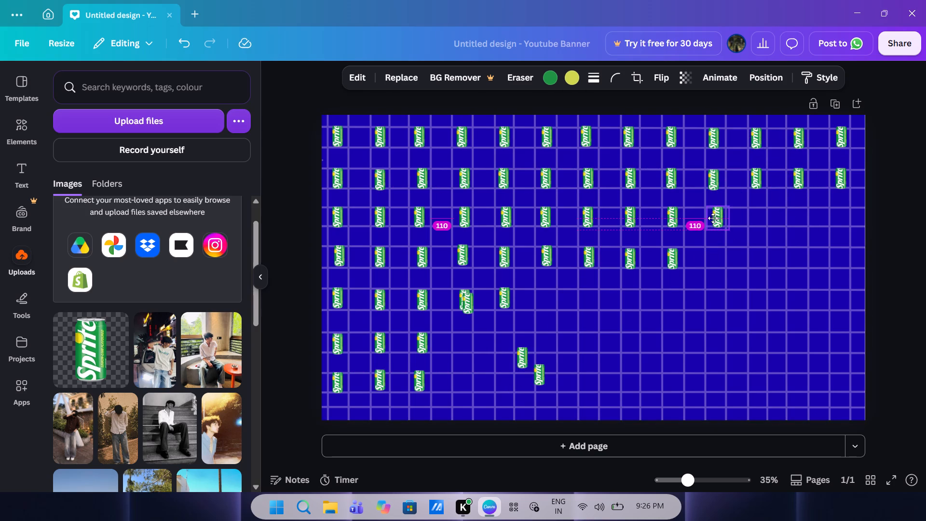
pyautogui.moveTo(713, 218); pyautogui.dragTo(715, 219)
pyautogui.moveTo(715, 219); pyautogui.dragTo(715, 217)
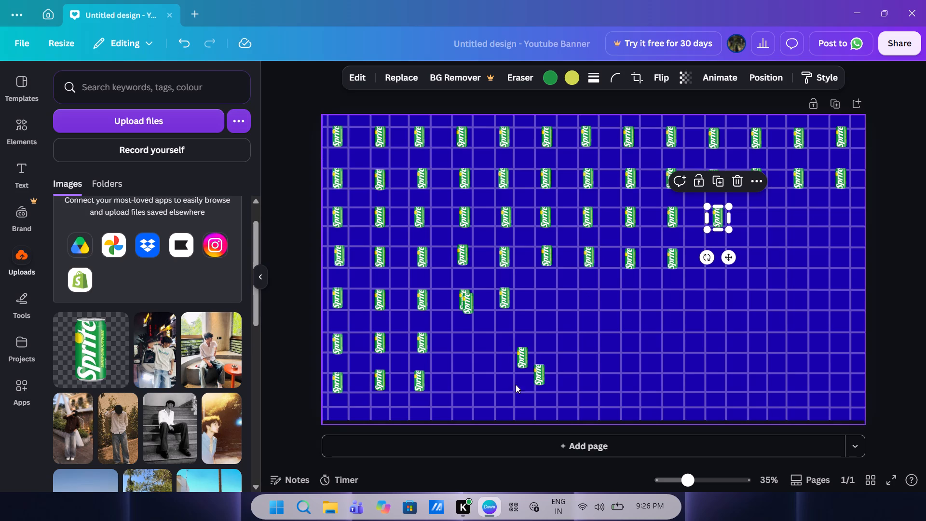
pyautogui.moveTo(544, 372); pyautogui.dragTo(804, 220)
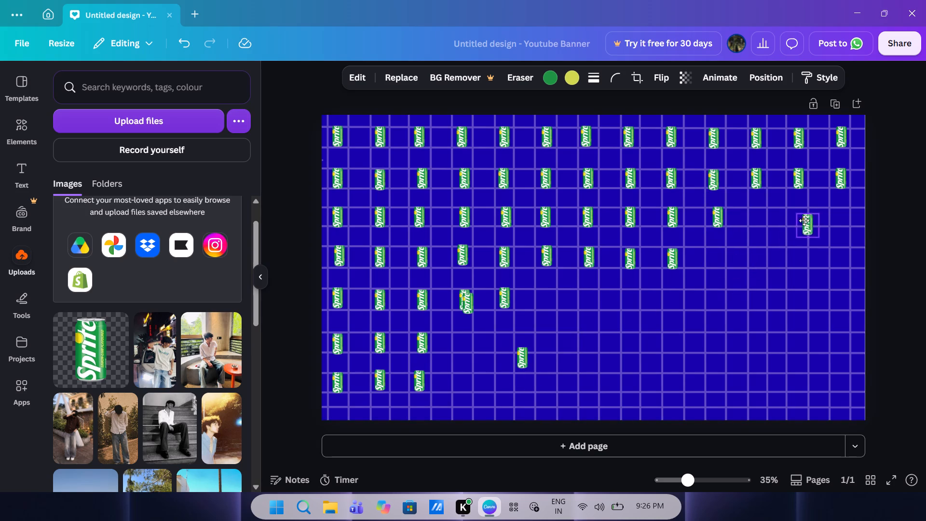
pyautogui.moveTo(804, 220); pyautogui.dragTo(763, 217)
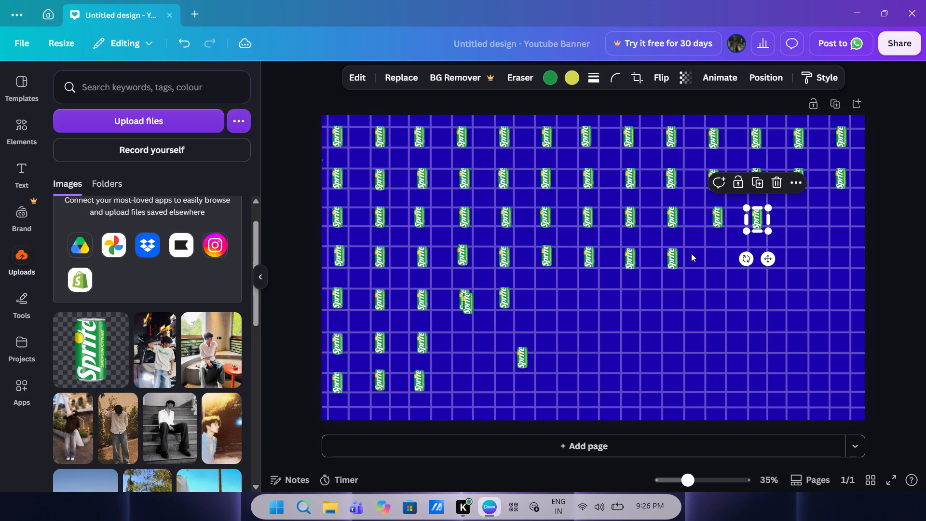
pyautogui.moveTo(520, 360); pyautogui.dragTo(820, 219)
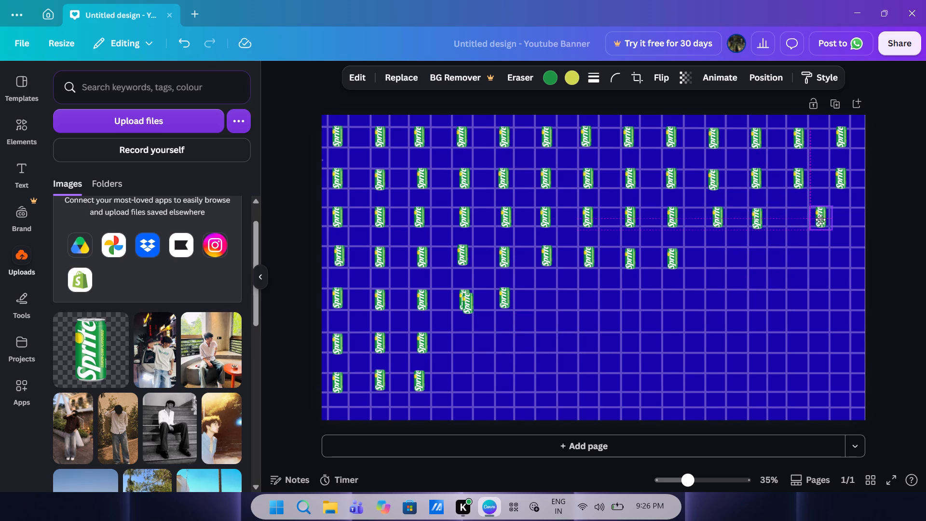
pyautogui.moveTo(820, 219); pyautogui.dragTo(788, 220)
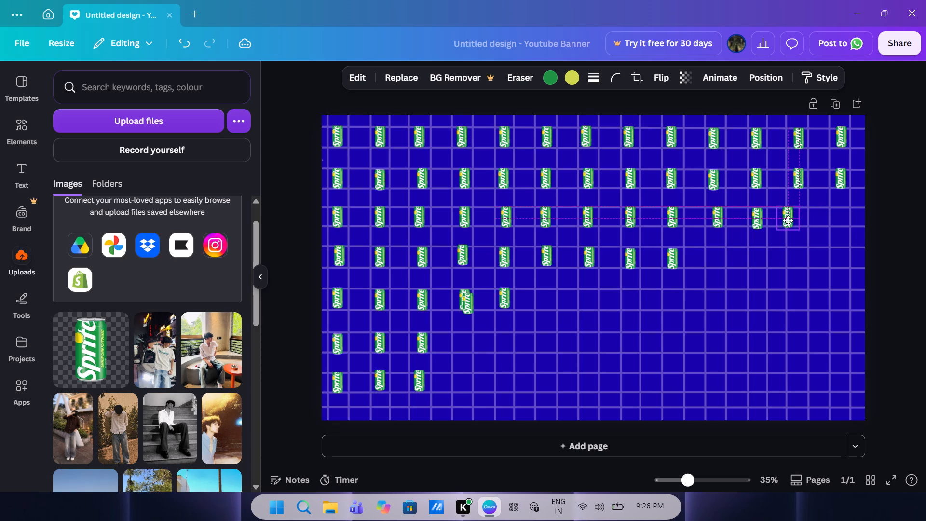
pyautogui.moveTo(788, 220); pyautogui.dragTo(792, 219)
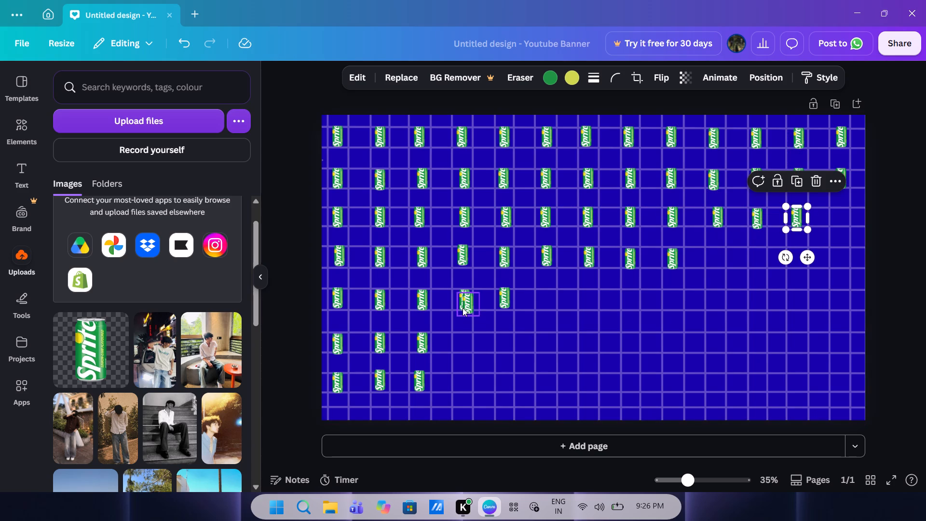
# Move the overlapping fifth-row Sprite can to the sixth can column and paste 22 copies of it as a diagonal stack.
pyautogui.moveTo(467, 303); pyautogui.dragTo(540, 300)
pyautogui.hotkey('ctrl', 'c')
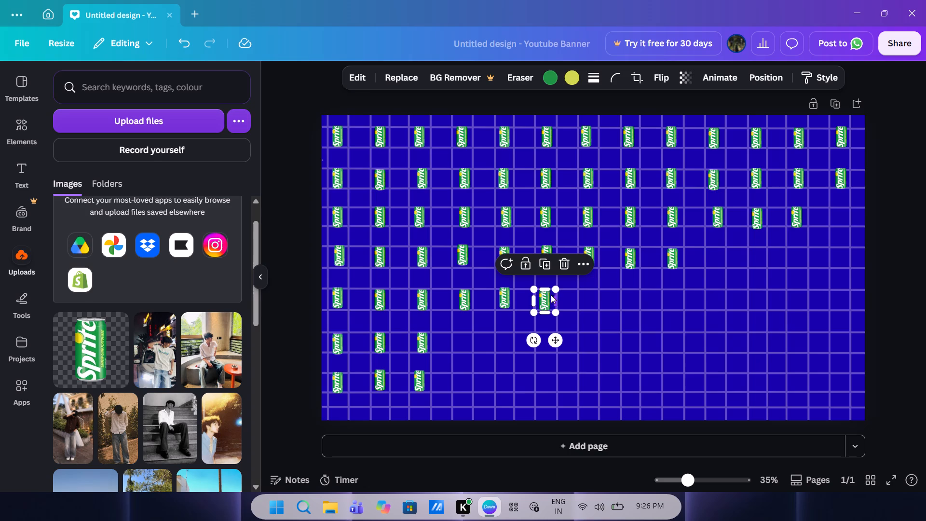
pyautogui.hotkey('ctrl', 'v')
pyautogui.hotkey('ctrl', 'v')
pyautogui.hotkey('ctrl', 'v')
pyautogui.hotkey('ctrl', 'v')
pyautogui.hotkey('ctrl', 'v')
pyautogui.hotkey('ctrl', 'v')
pyautogui.hotkey('ctrl', 'v')
pyautogui.hotkey('ctrl', 'v')
pyautogui.hotkey('ctrl', 'v')
pyautogui.hotkey('ctrl', 'v')
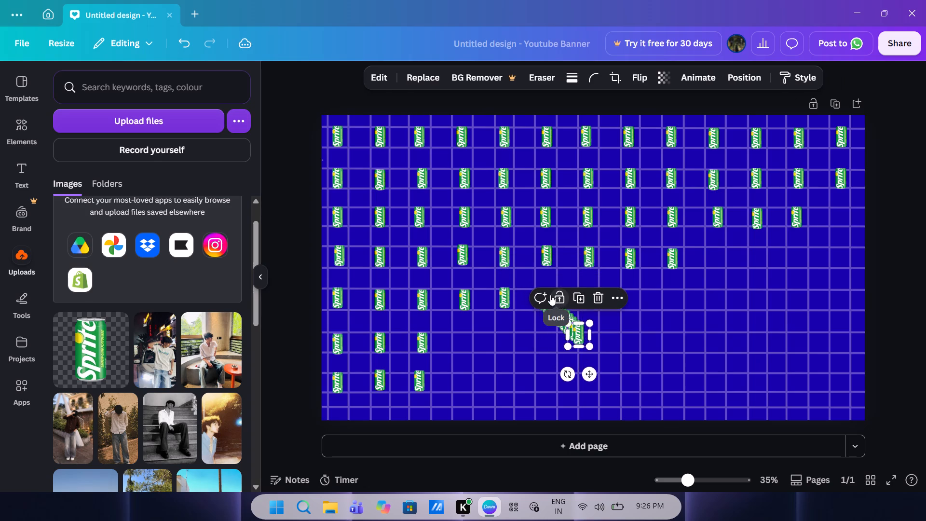
pyautogui.hotkey('ctrl', 'v')
pyautogui.hotkey('ctrl', 'v')
pyautogui.hotkey('ctrl', 'v')
pyautogui.hotkey('ctrl', 'v')
pyautogui.hotkey('ctrl', 'v')
pyautogui.hotkey('ctrl', 'v')
pyautogui.hotkey('ctrl', 'v')
pyautogui.hotkey('ctrl', 'v')
pyautogui.hotkey('ctrl', 'v')
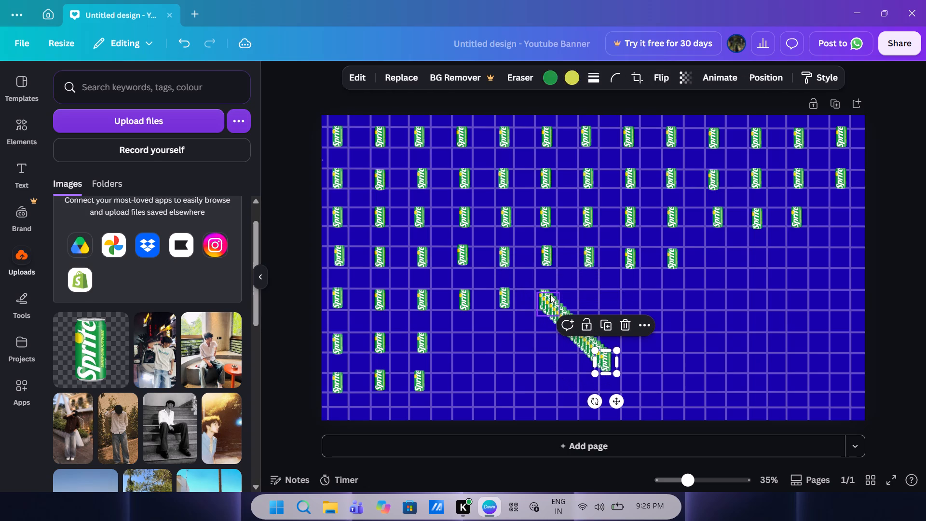
pyautogui.hotkey('ctrl', 'v')
pyautogui.hotkey('ctrl', 'v')
pyautogui.hotkey('ctrl', 'v')
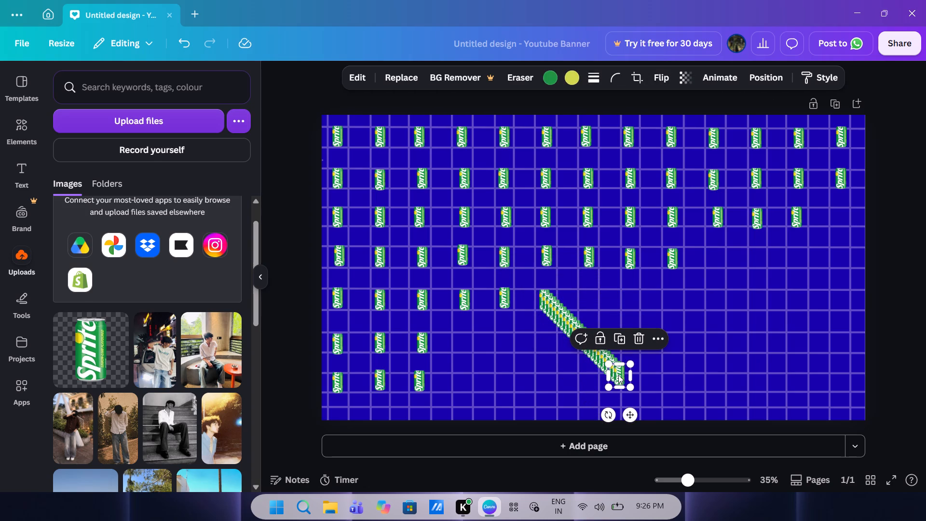
# Complete the third row with a diagonal stack copy in the thirteenth can column, spaced 92 from its neighbour.
pyautogui.moveTo(618, 375); pyautogui.dragTo(828, 230)
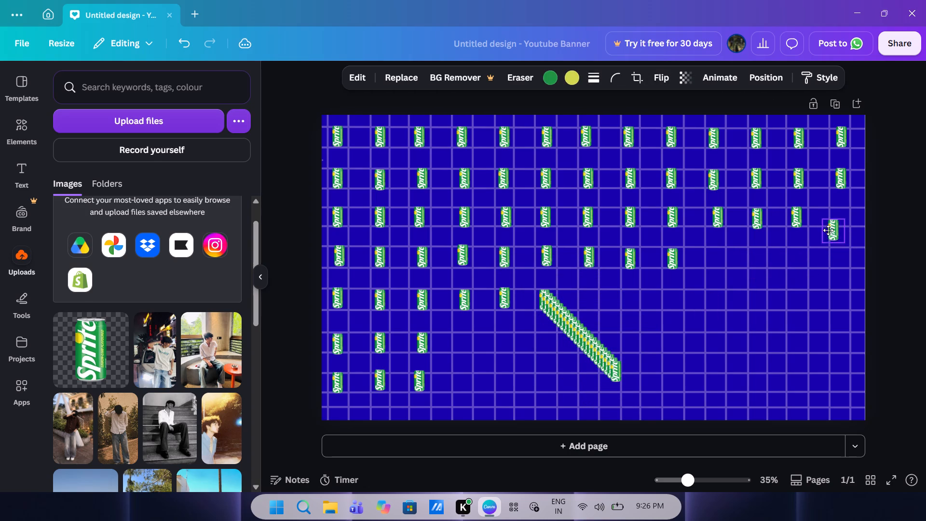
pyautogui.moveTo(828, 230); pyautogui.dragTo(850, 223)
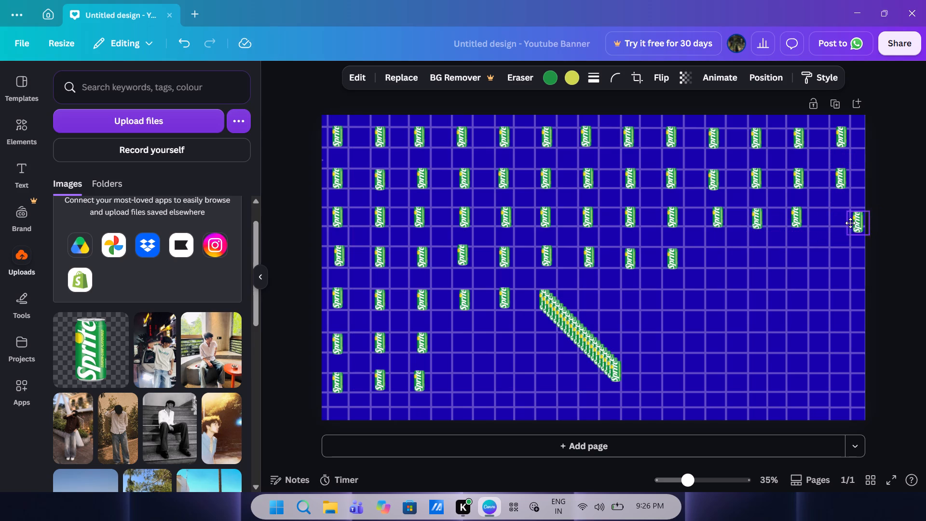
pyautogui.moveTo(850, 223); pyautogui.dragTo(837, 217)
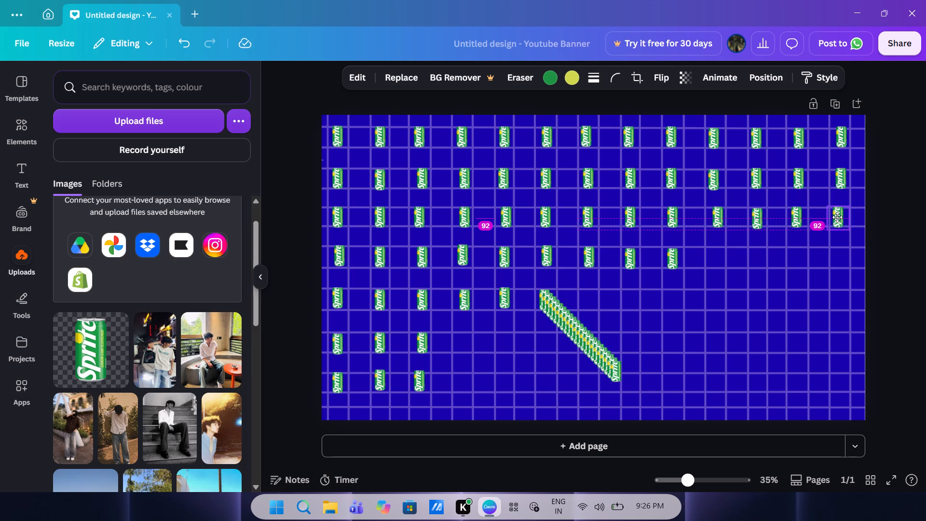
pyautogui.moveTo(837, 217); pyautogui.dragTo(837, 217)
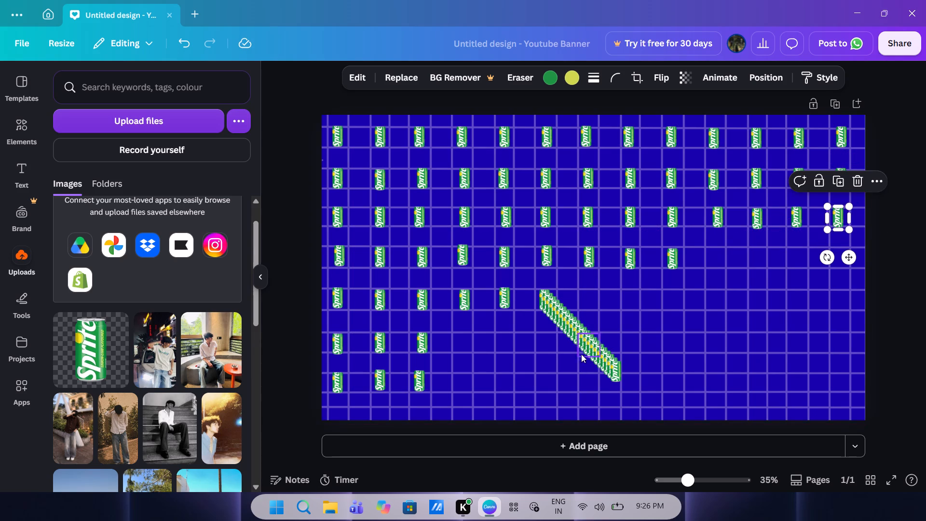
# Complete the fourth row with four diagonal stack copies in the tenth through thirteenth can columns.
pyautogui.moveTo(588, 353); pyautogui.dragTo(599, 352)
pyautogui.moveTo(599, 352); pyautogui.dragTo(714, 253)
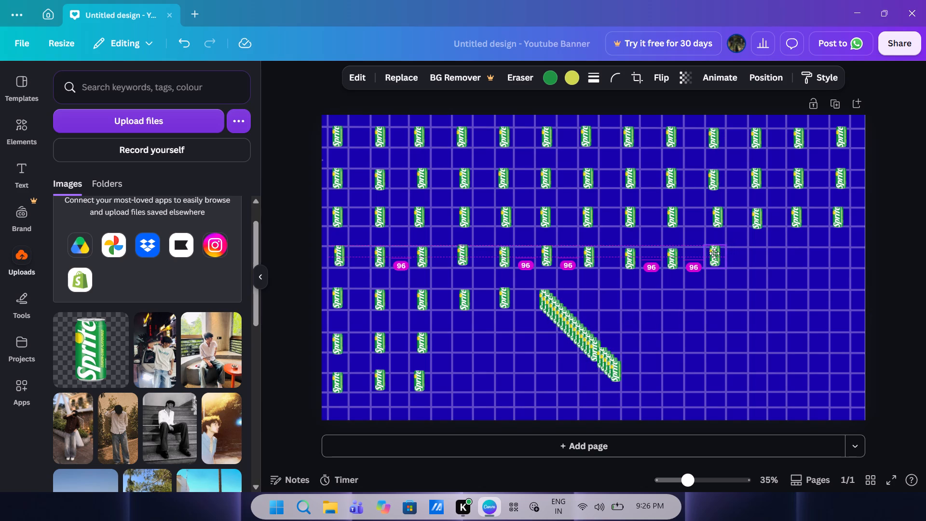
pyautogui.moveTo(714, 253); pyautogui.dragTo(714, 255)
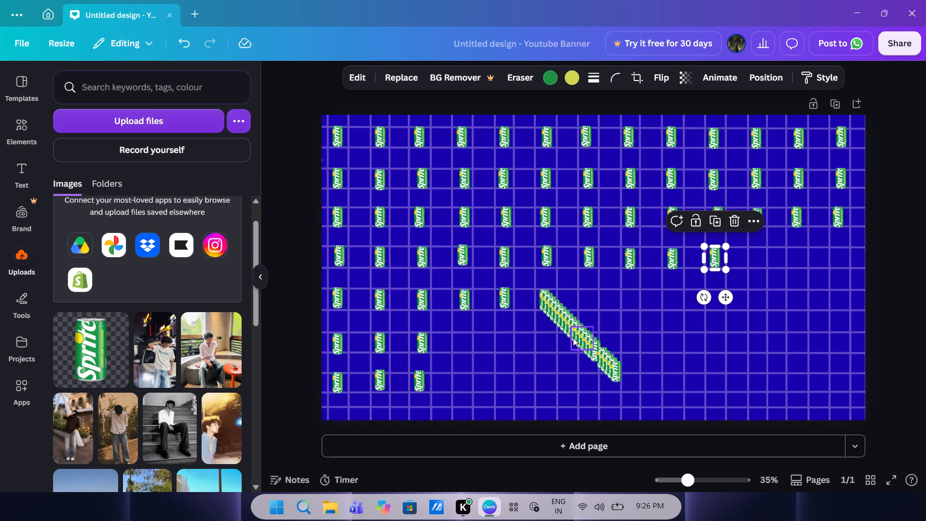
pyautogui.moveTo(573, 338); pyautogui.dragTo(751, 258)
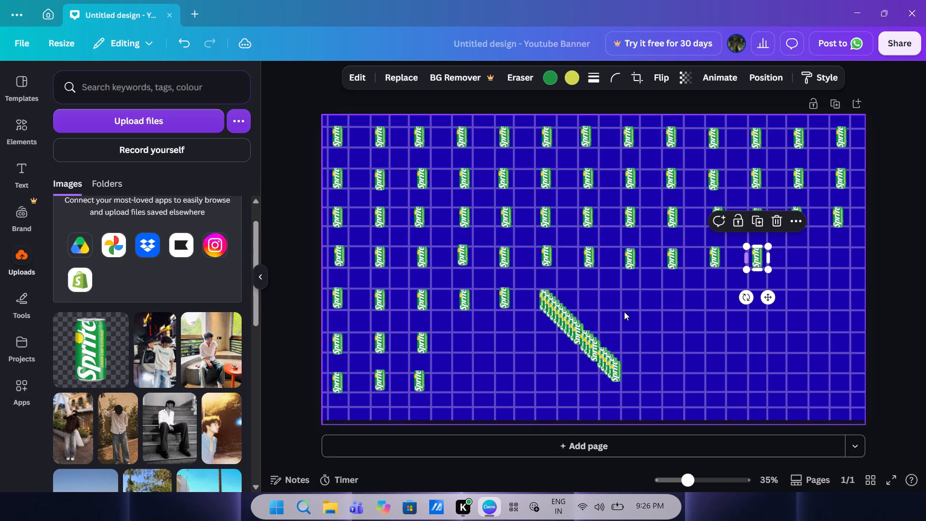
pyautogui.moveTo(582, 338); pyautogui.dragTo(597, 325)
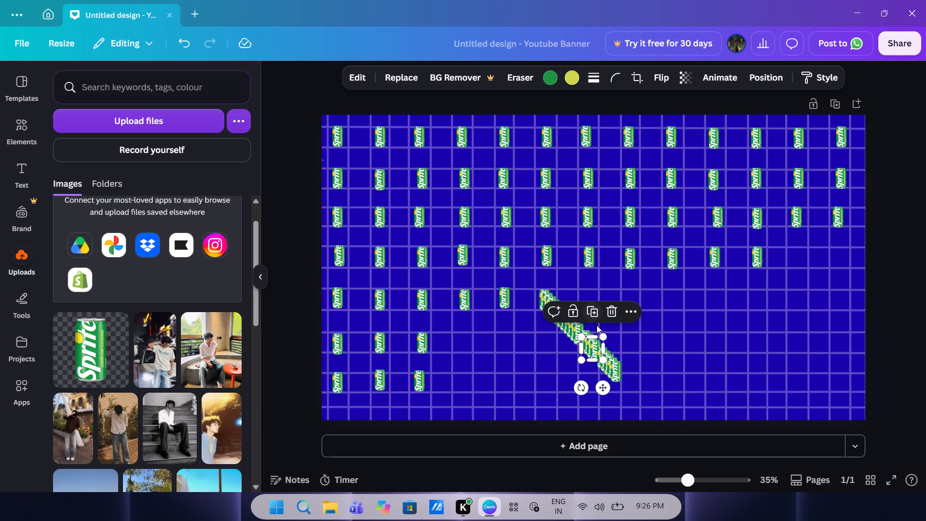
pyautogui.moveTo(597, 325); pyautogui.dragTo(591, 342)
pyautogui.moveTo(591, 342); pyautogui.dragTo(794, 250)
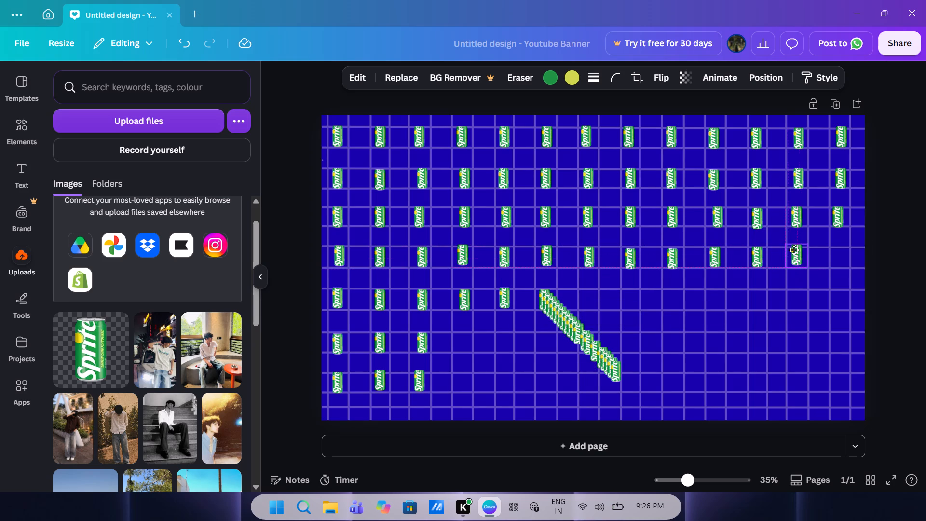
pyautogui.moveTo(794, 250); pyautogui.dragTo(793, 252)
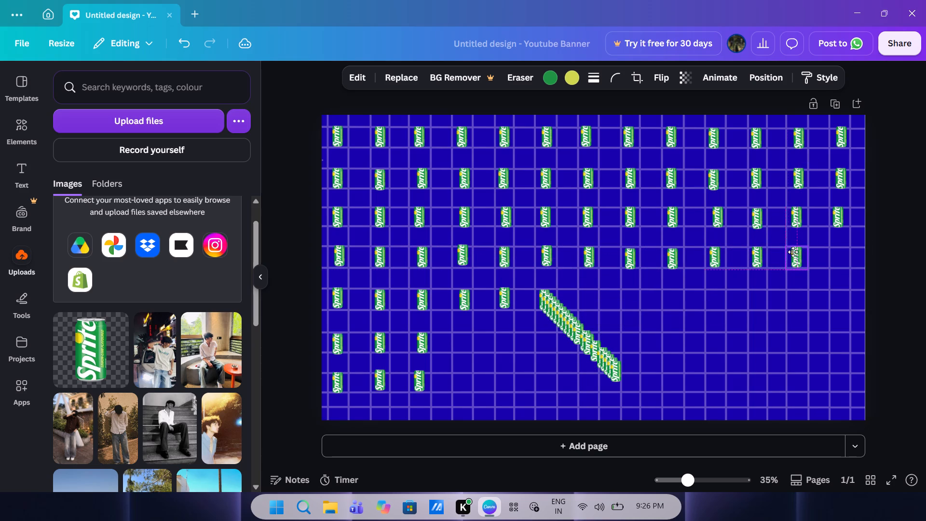
pyautogui.moveTo(793, 252); pyautogui.dragTo(792, 249)
pyautogui.moveTo(560, 321); pyautogui.dragTo(808, 259)
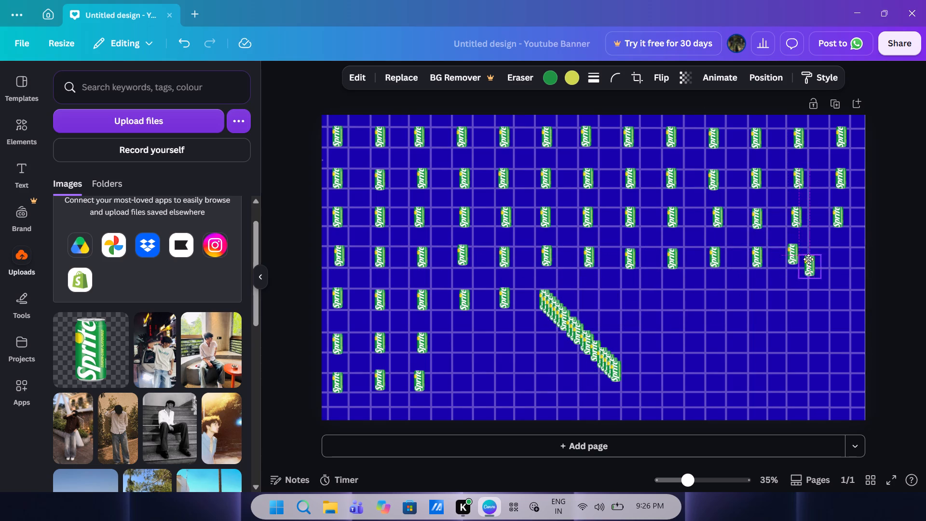
pyautogui.moveTo(808, 259); pyautogui.dragTo(831, 253)
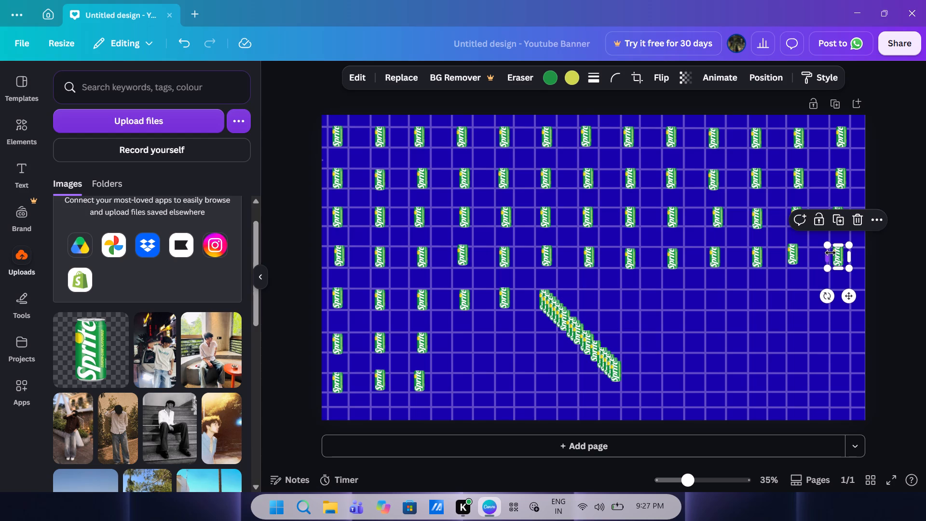
# Place a diagonal stack copy in the fifth row's eighth can column, aligned with the cans above.
pyautogui.moveTo(572, 329); pyautogui.dragTo(638, 309)
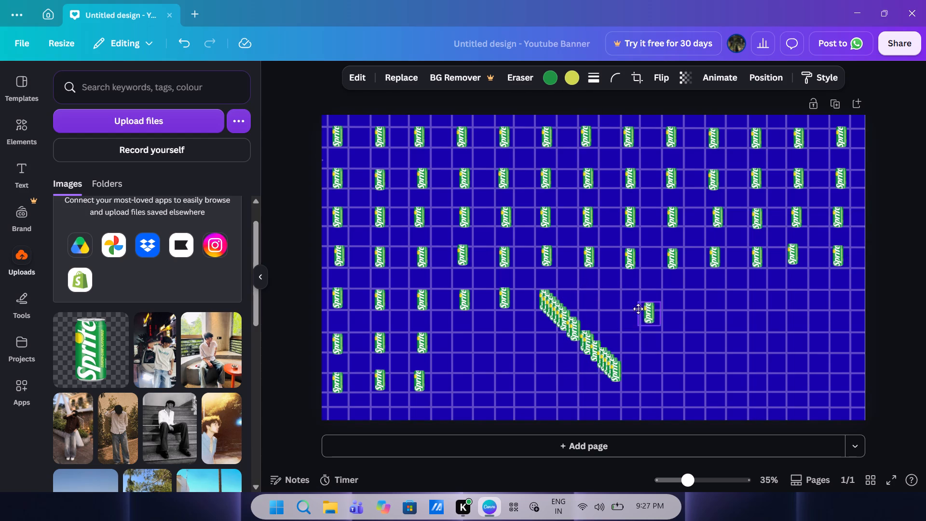
pyautogui.moveTo(638, 309); pyautogui.dragTo(623, 295)
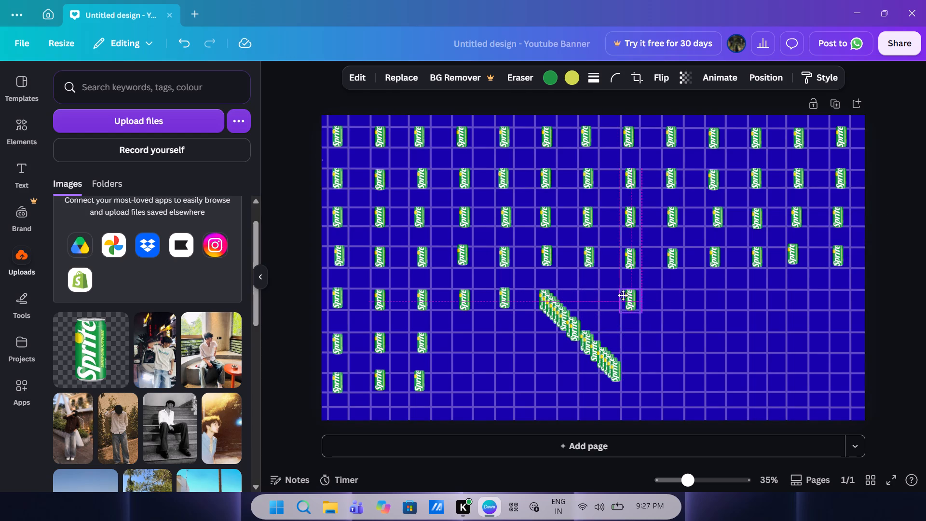
pyautogui.moveTo(623, 295); pyautogui.dragTo(622, 293)
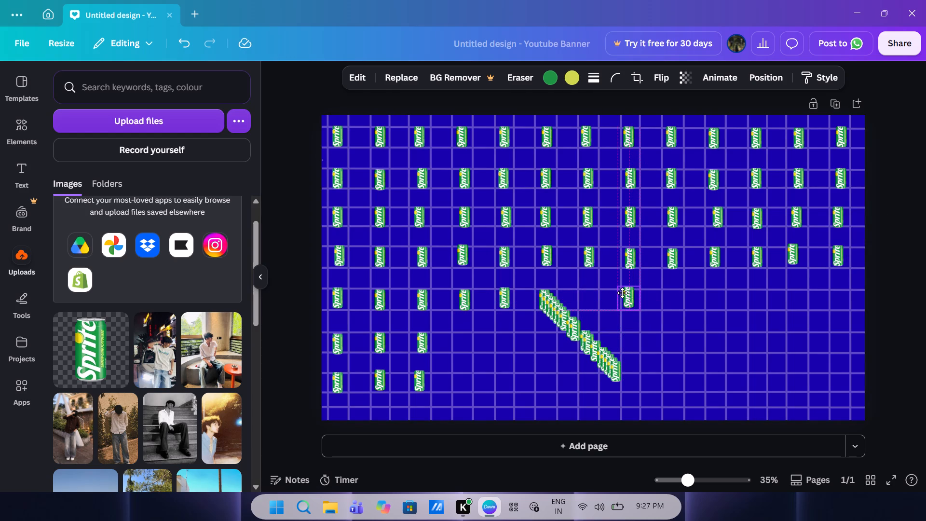
pyautogui.moveTo(622, 293); pyautogui.dragTo(622, 293)
# Place two diagonal stack copies in the sixth row's fourth and fifth can columns, spaced 96 apart.
pyautogui.moveTo(576, 328); pyautogui.dragTo(441, 328)
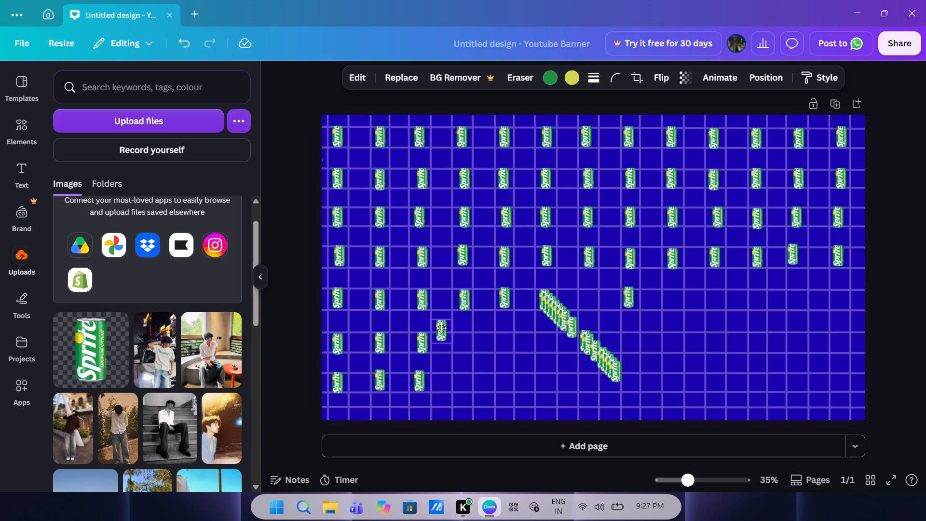
pyautogui.moveTo(441, 328); pyautogui.dragTo(464, 339)
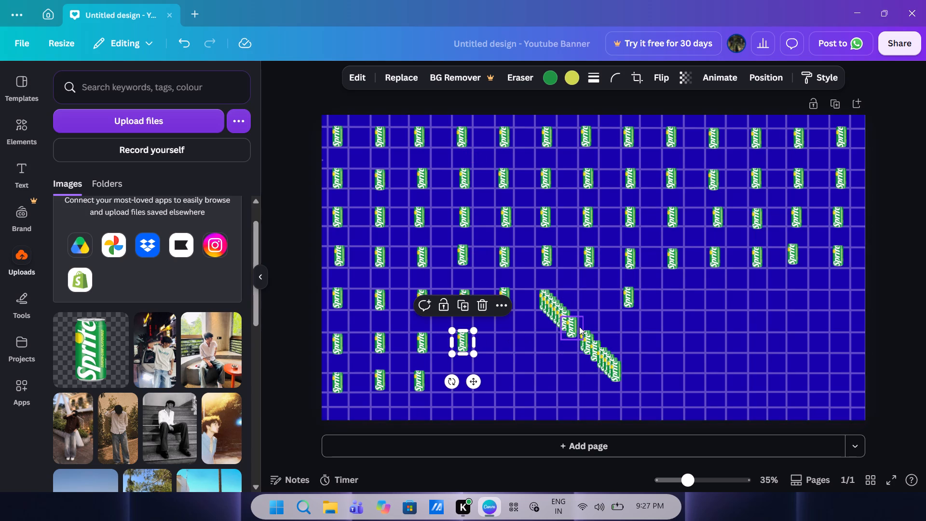
pyautogui.moveTo(576, 326); pyautogui.dragTo(509, 340)
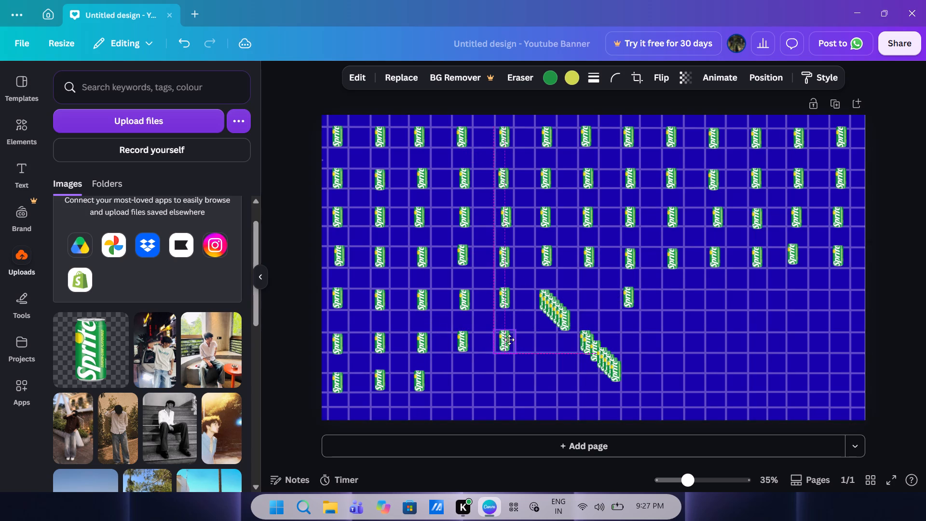
pyautogui.moveTo(509, 340); pyautogui.dragTo(509, 339)
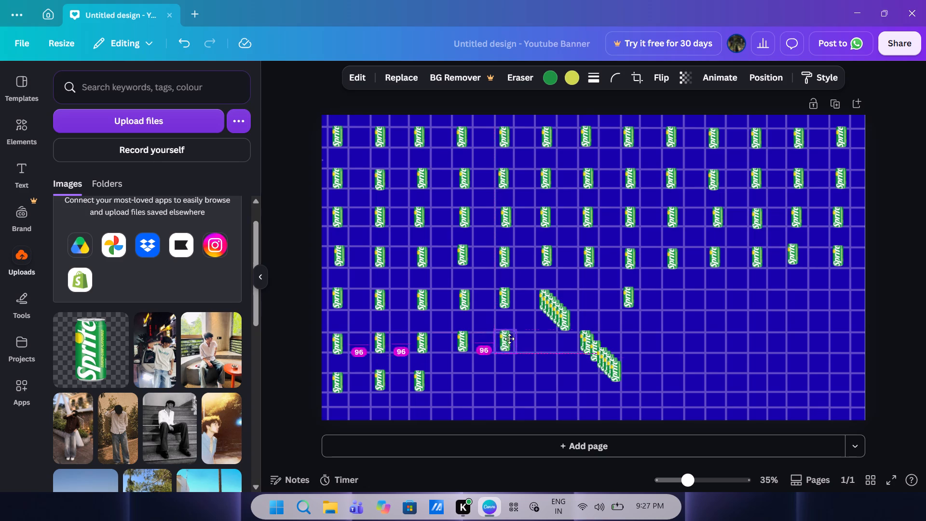
pyautogui.moveTo(509, 339); pyautogui.dragTo(509, 340)
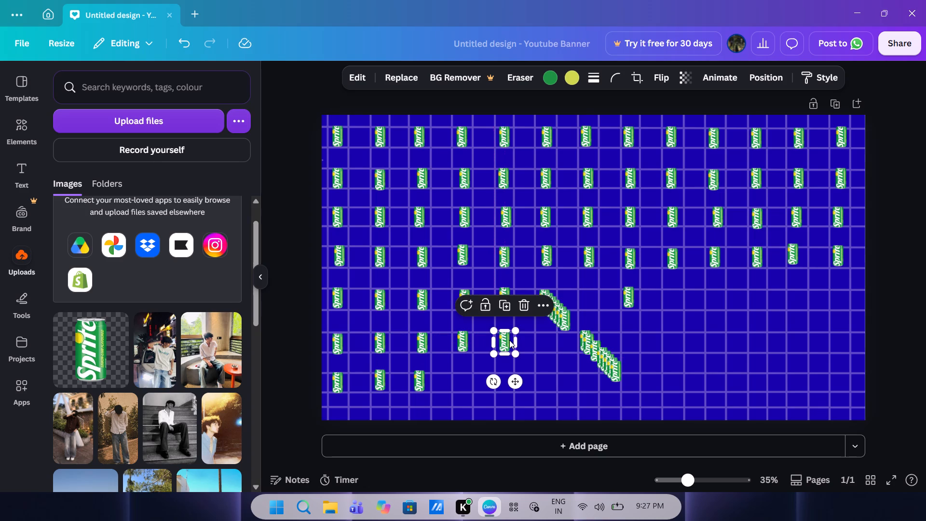
# Place three diagonal stack copies in the seventh row's fifth, fourth and sixth can columns, in line with the cans already there.
pyautogui.moveTo(571, 312); pyautogui.dragTo(502, 374)
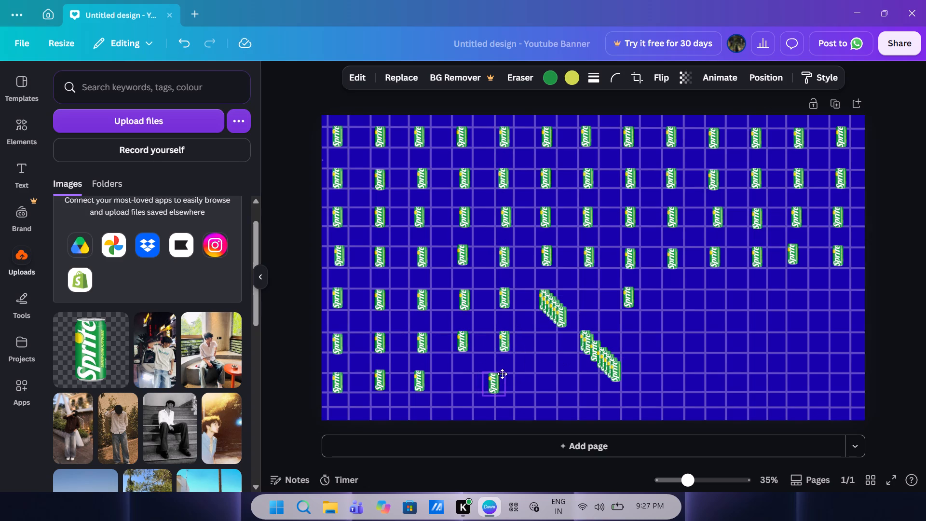
pyautogui.moveTo(502, 374); pyautogui.dragTo(507, 374)
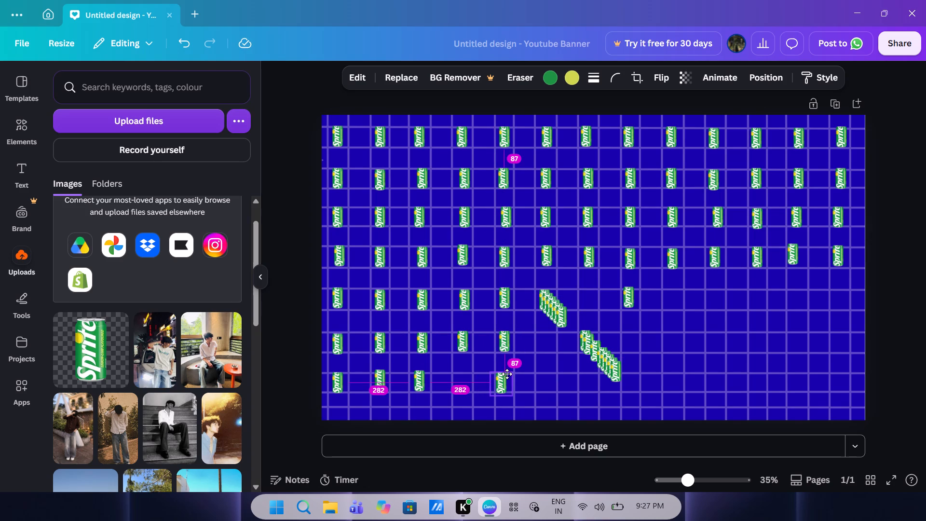
pyautogui.moveTo(507, 374); pyautogui.dragTo(509, 374)
pyautogui.moveTo(559, 317); pyautogui.dragTo(464, 383)
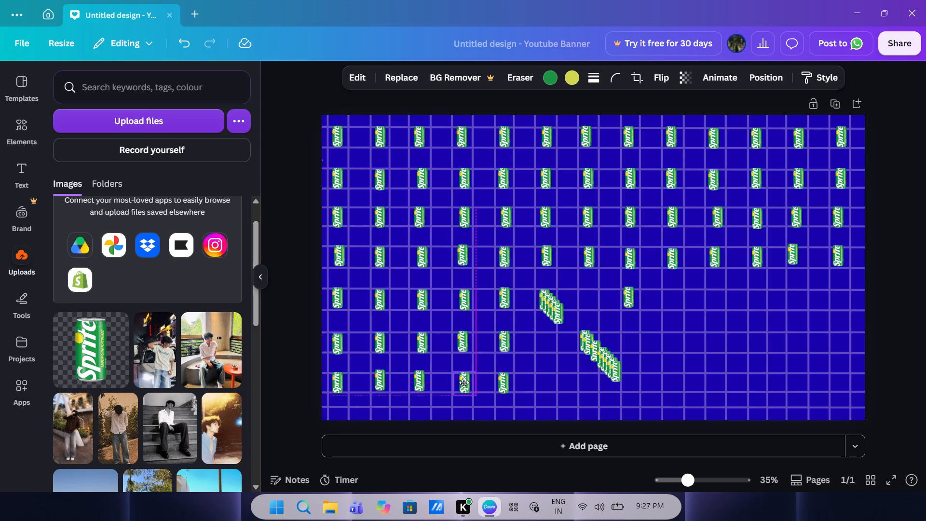
pyautogui.moveTo(464, 383); pyautogui.dragTo(461, 384)
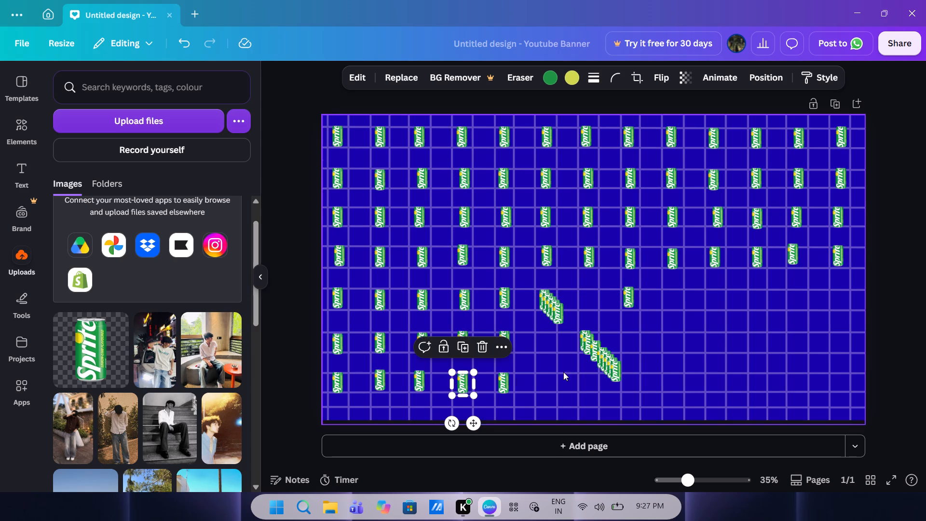
pyautogui.moveTo(617, 370); pyautogui.dragTo(542, 381)
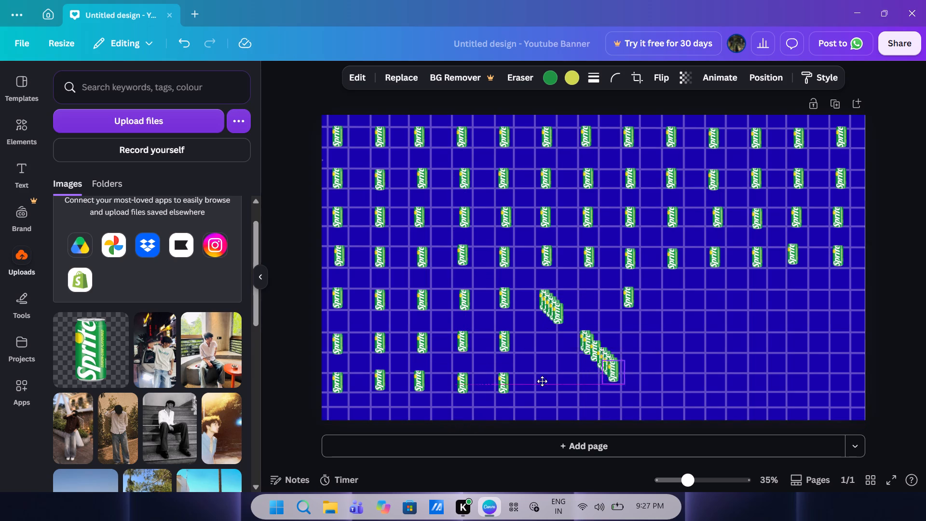
pyautogui.moveTo(542, 381); pyautogui.dragTo(546, 381)
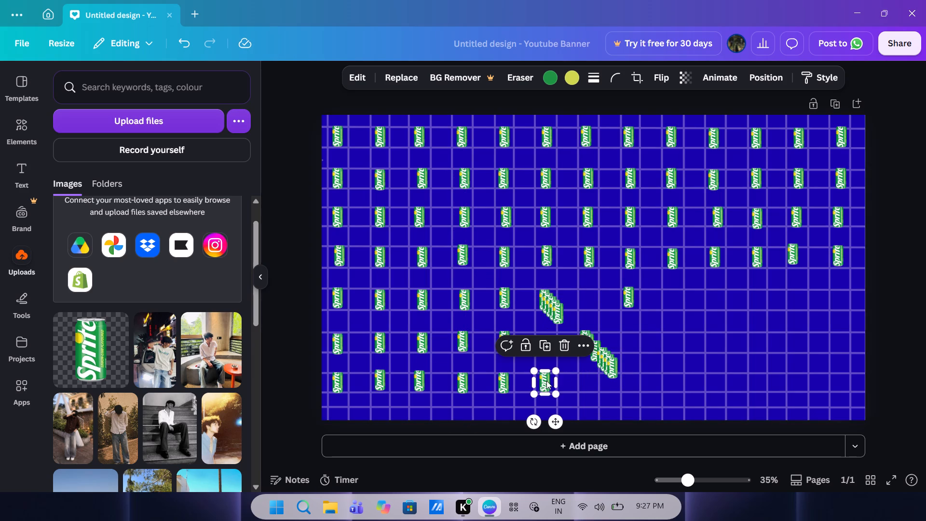
# Complete the fifth row with diagonal stack copies in the seventh and ninth through thirteenth can columns, aligned with the cans above.
pyautogui.moveTo(599, 350); pyautogui.dragTo(601, 361)
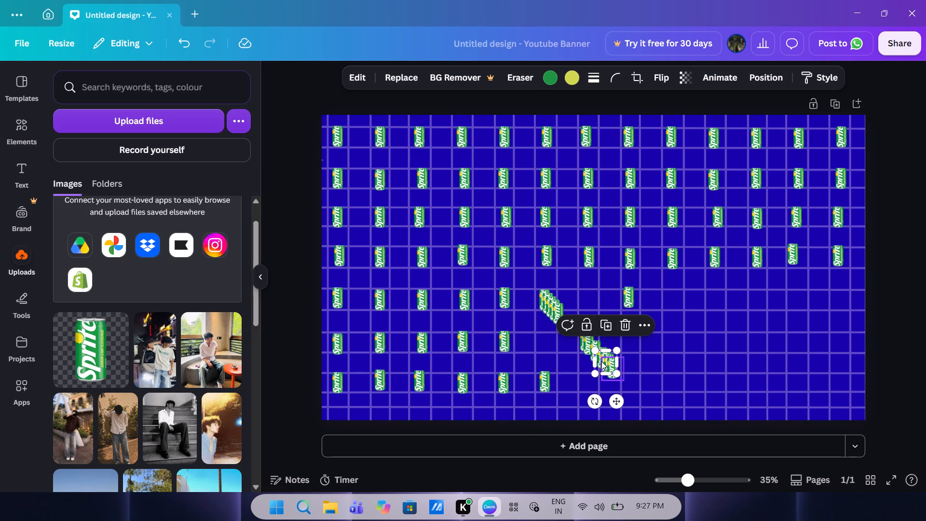
pyautogui.moveTo(601, 361); pyautogui.dragTo(601, 360)
pyautogui.moveTo(601, 360); pyautogui.dragTo(668, 299)
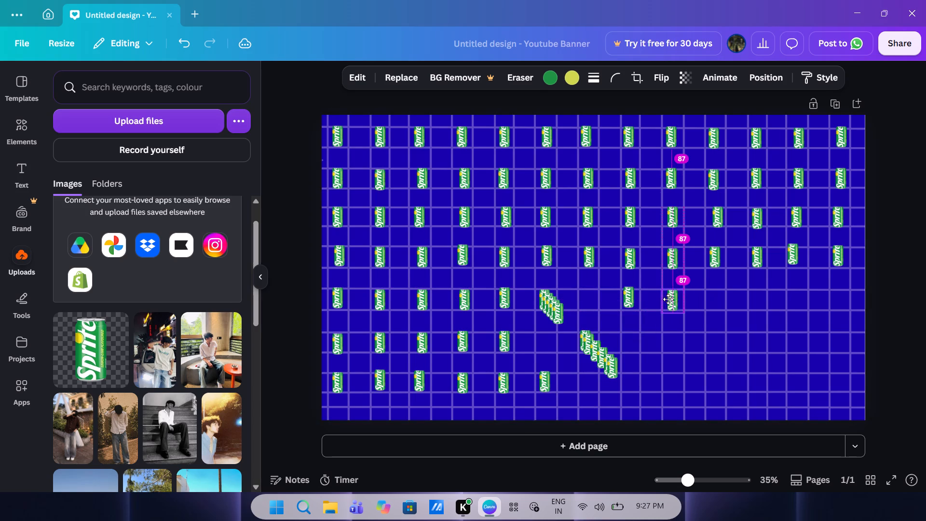
pyautogui.moveTo(668, 299); pyautogui.dragTo(668, 298)
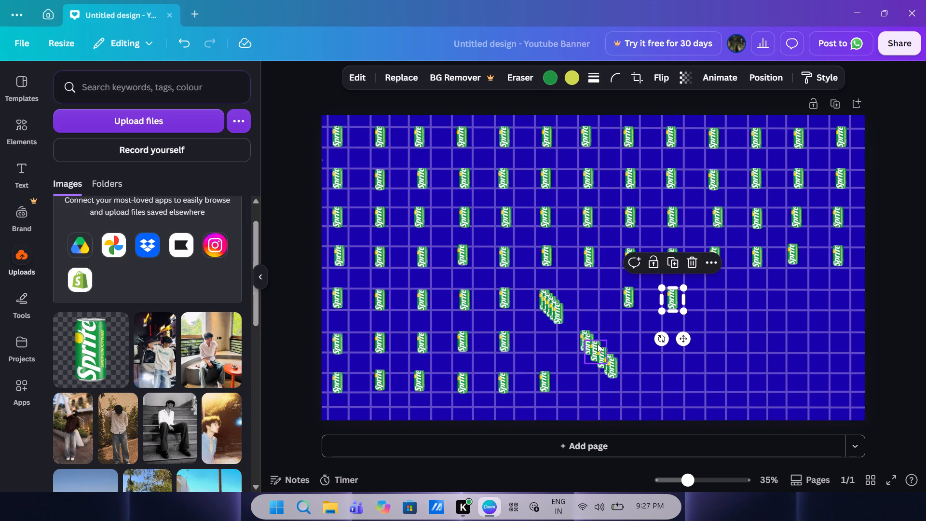
pyautogui.moveTo(598, 344); pyautogui.dragTo(590, 292)
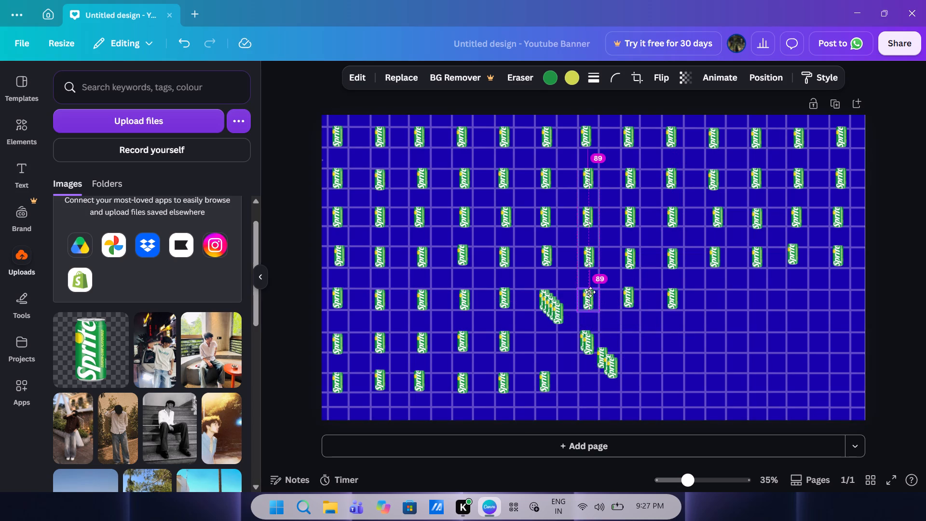
pyautogui.moveTo(590, 292); pyautogui.dragTo(591, 292)
pyautogui.moveTo(605, 360); pyautogui.dragTo(708, 292)
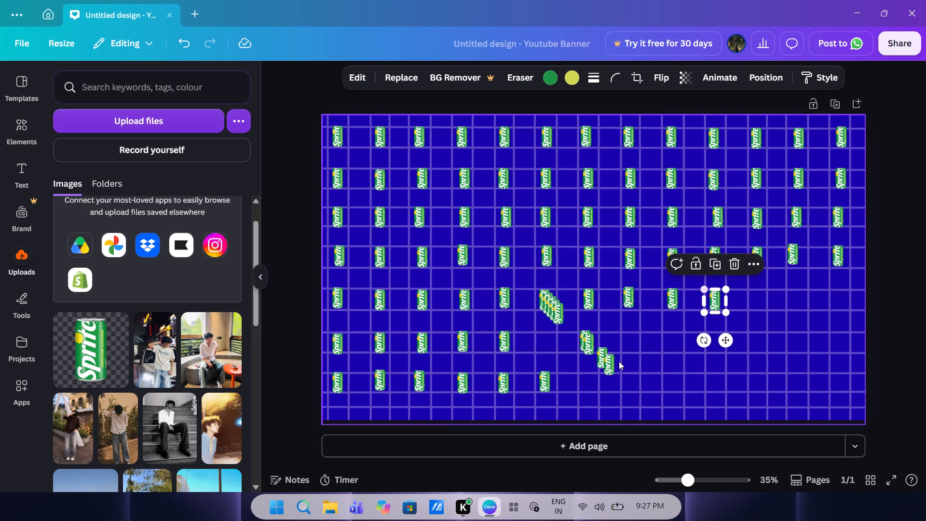
pyautogui.moveTo(609, 364); pyautogui.dragTo(754, 299)
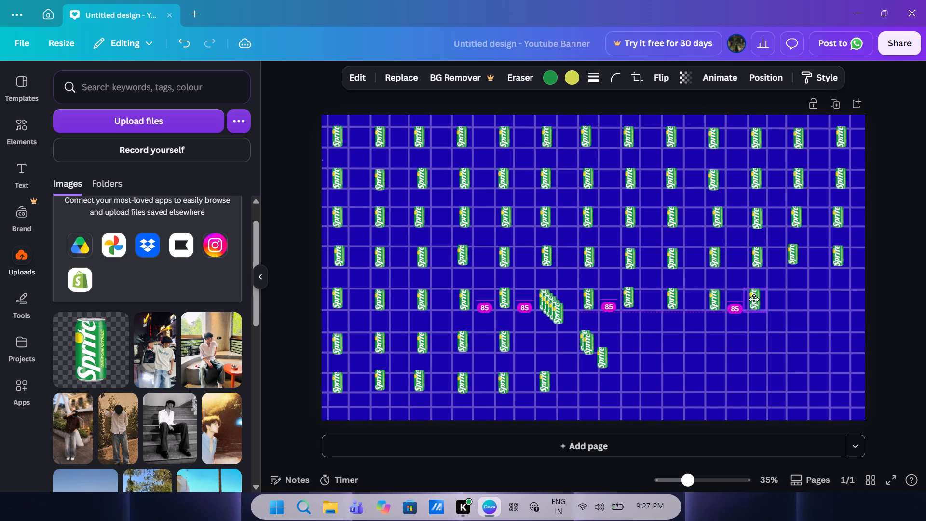
pyautogui.moveTo(754, 299); pyautogui.dragTo(758, 300)
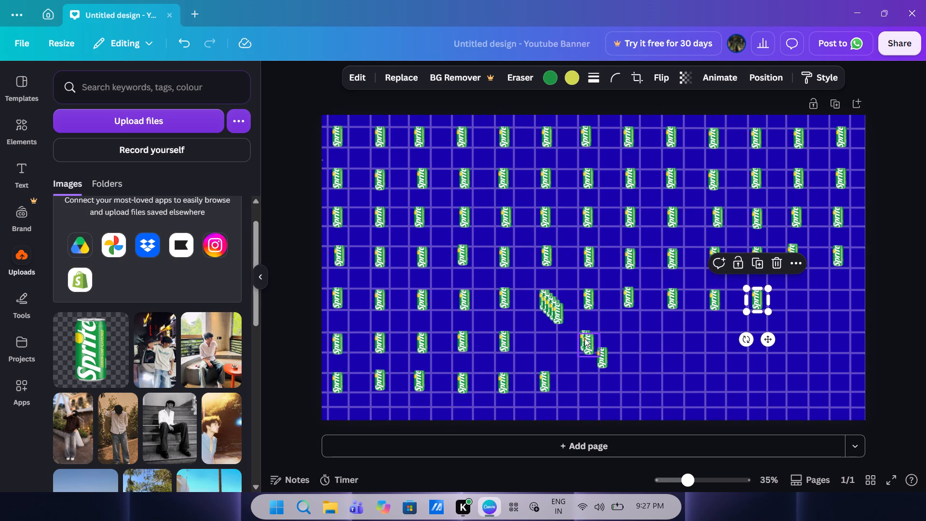
pyautogui.moveTo(585, 339); pyautogui.dragTo(791, 291)
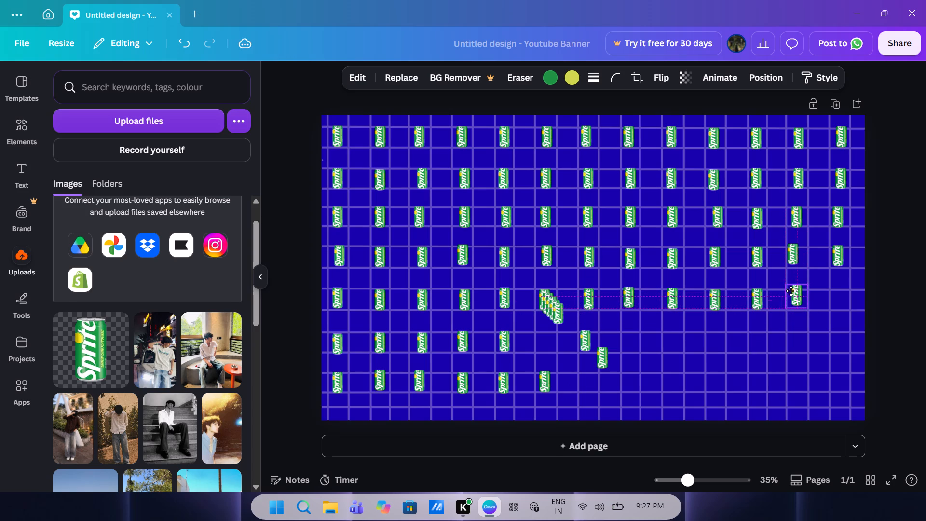
pyautogui.moveTo(791, 291); pyautogui.dragTo(790, 292)
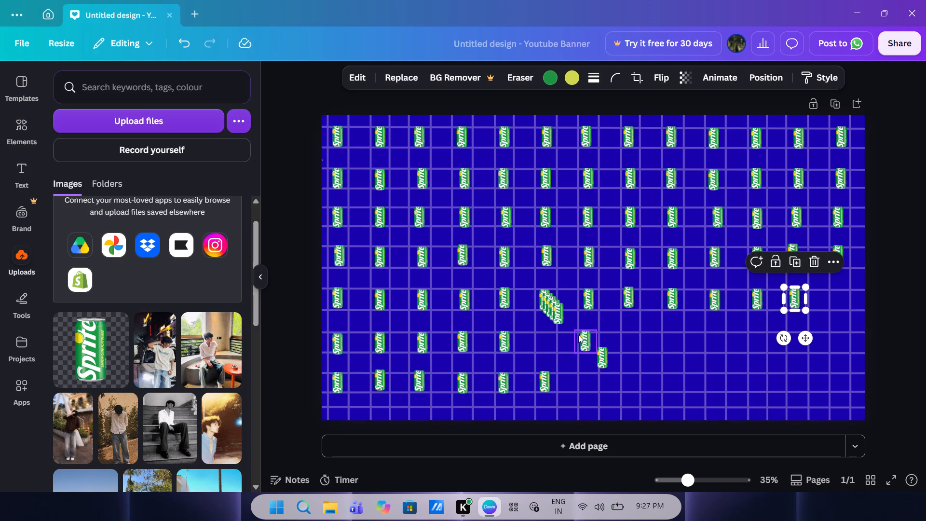
pyautogui.moveTo(577, 337); pyautogui.dragTo(844, 297)
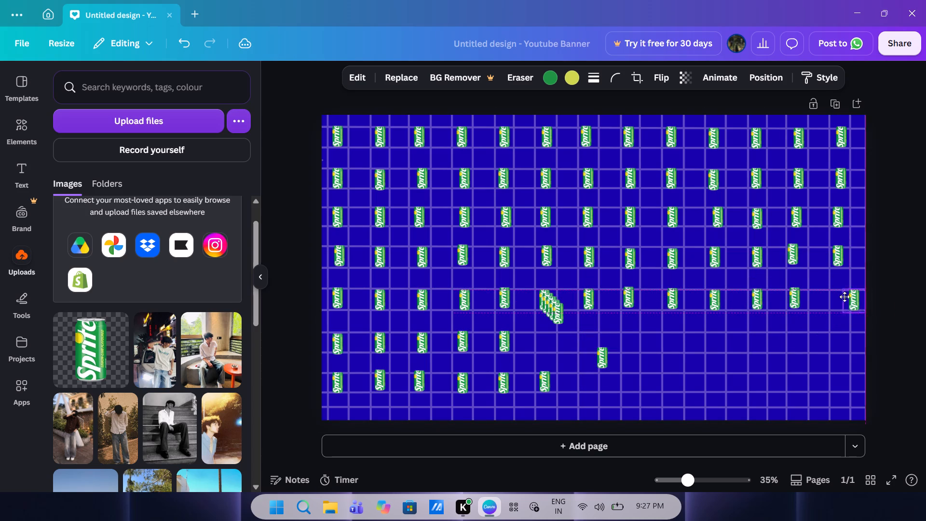
pyautogui.moveTo(844, 297); pyautogui.dragTo(831, 294)
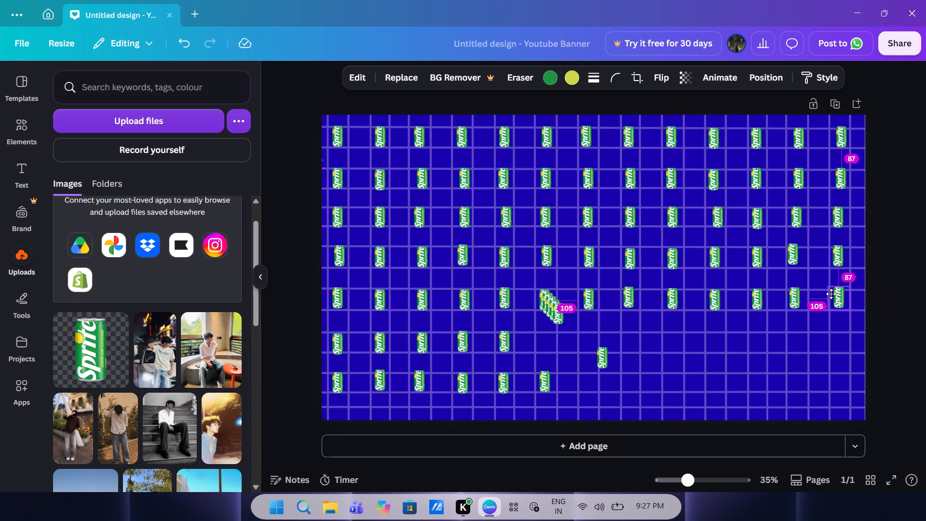
pyautogui.moveTo(831, 294); pyautogui.dragTo(831, 294)
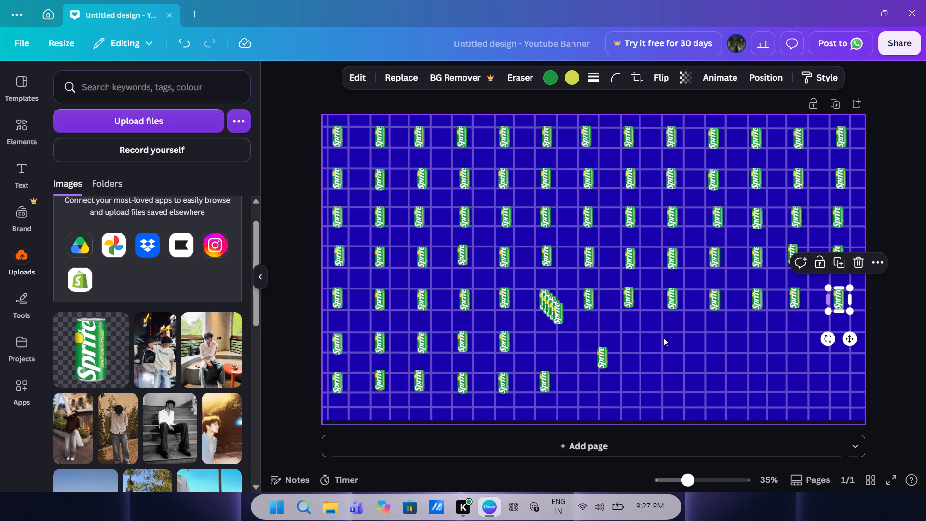
# Extend the sixth row with five diagonal stack copies in the sixth through tenth can columns.
pyautogui.moveTo(609, 362); pyautogui.dragTo(553, 345)
pyautogui.moveTo(558, 319); pyautogui.dragTo(590, 349)
pyautogui.moveTo(543, 295); pyautogui.dragTo(586, 313)
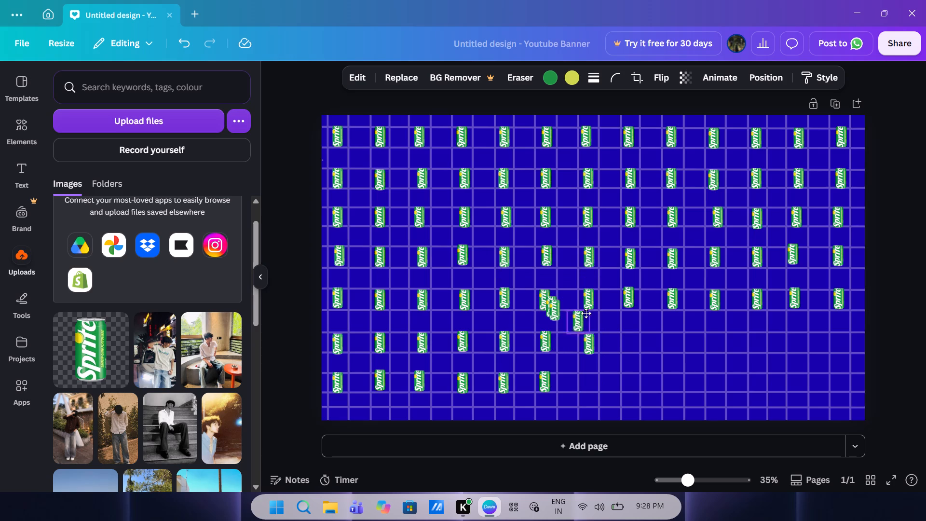
pyautogui.moveTo(586, 313); pyautogui.dragTo(625, 334)
pyautogui.moveTo(550, 312); pyautogui.dragTo(665, 348)
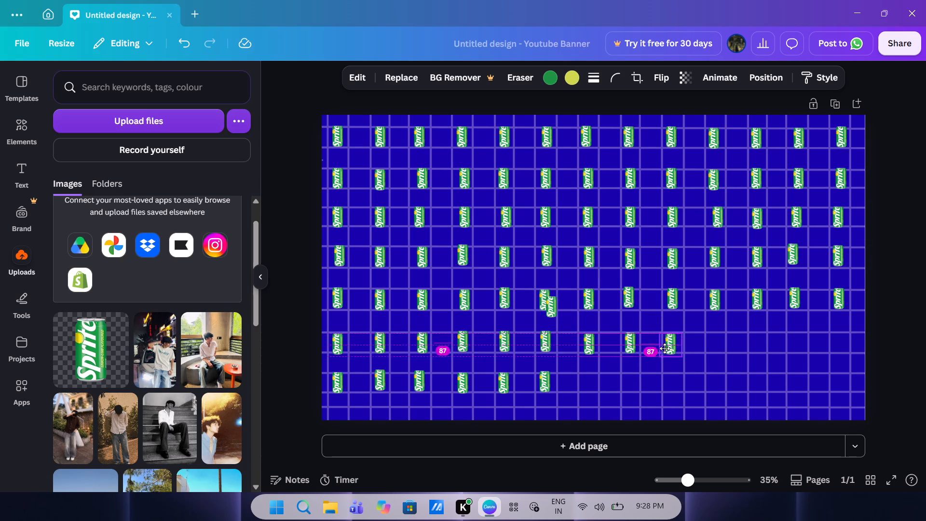
pyautogui.moveTo(665, 348); pyautogui.dragTo(669, 345)
pyautogui.moveTo(548, 303); pyautogui.dragTo(616, 333)
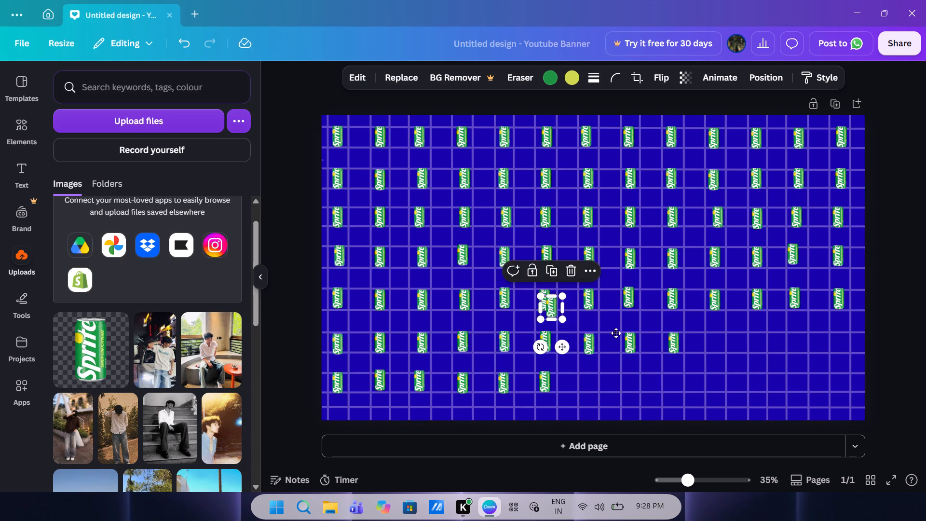
pyautogui.moveTo(616, 333); pyautogui.dragTo(717, 334)
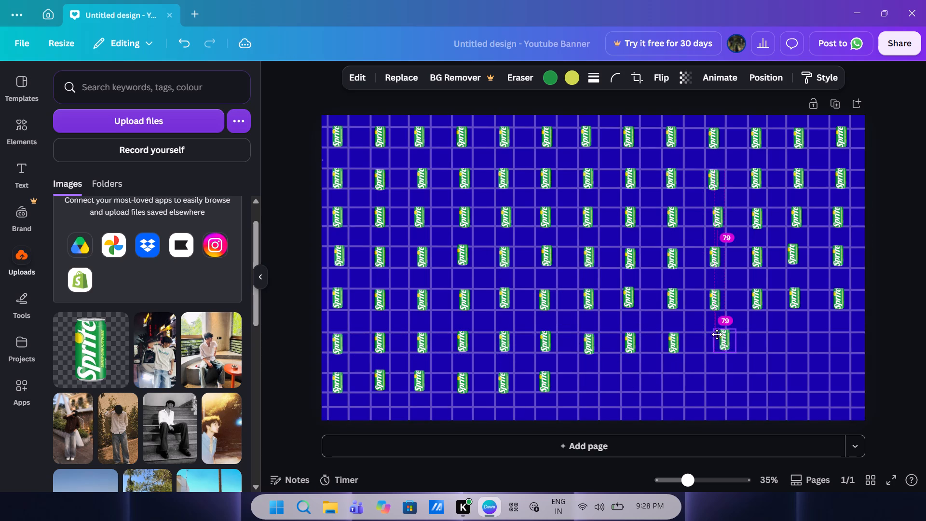
pyautogui.moveTo(717, 334); pyautogui.dragTo(710, 340)
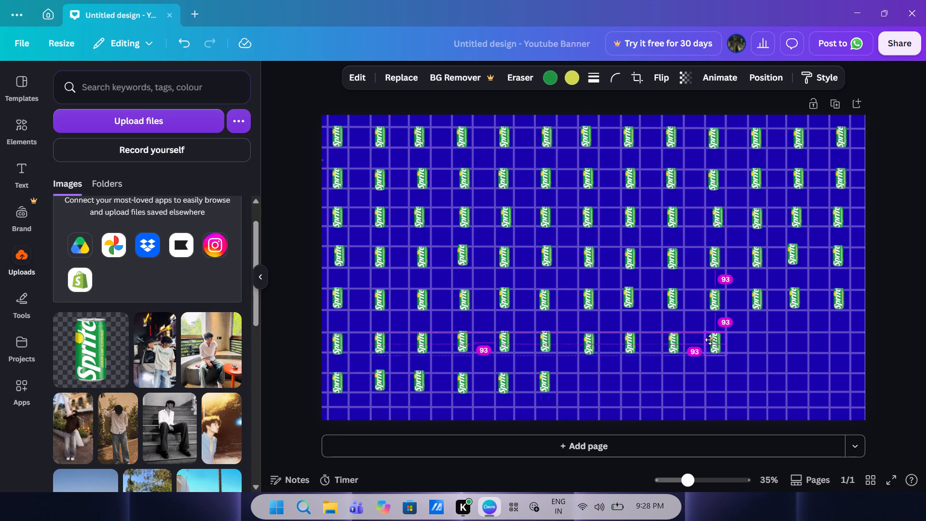
pyautogui.moveTo(710, 340); pyautogui.dragTo(711, 338)
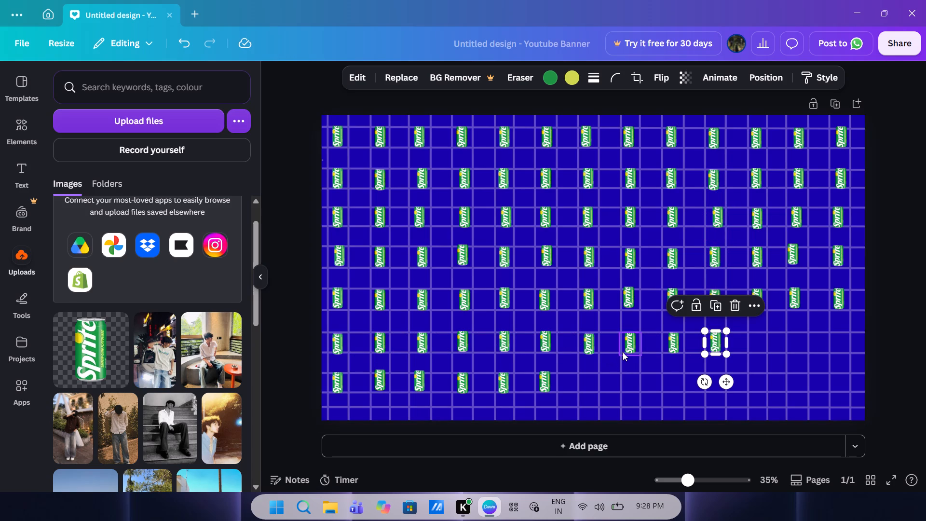
# Duplicate the sixth row's tenth can ten times to form a new diagonal stack of copies.
pyautogui.hotkey('ctrl', 'c')
pyautogui.hotkey('ctrl', 'v')
pyautogui.hotkey('ctrl', 'v')
pyautogui.hotkey('ctrl', 'v')
pyautogui.hotkey('ctrl', 'v')
pyautogui.hotkey('ctrl', 'v')
pyautogui.hotkey('ctrl', 'v')
pyautogui.hotkey('ctrl', 'v')
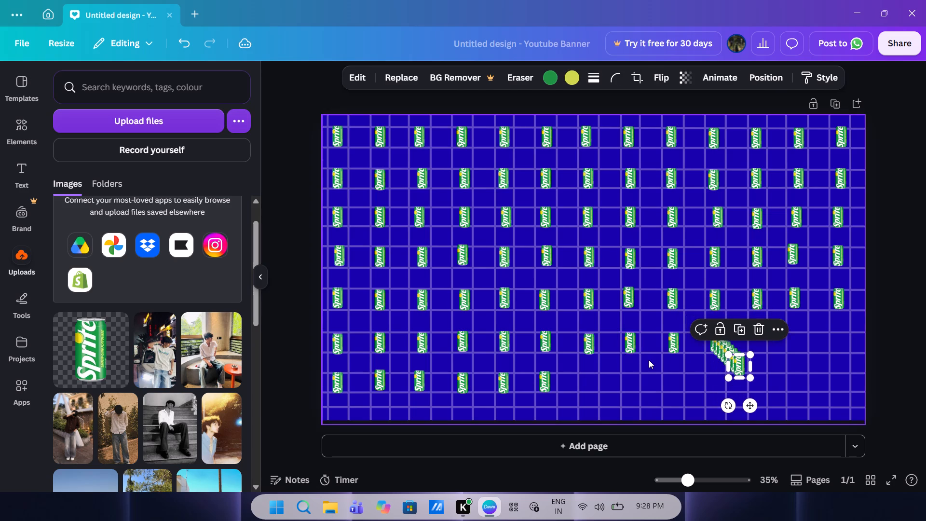
pyautogui.hotkey('ctrl', 'v')
pyautogui.hotkey('ctrl', 'v')
pyautogui.hotkey('ctrl', 'v')
# Place two of the new copies in the thirteenth can column, one each in the sixth and seventh rows.
pyautogui.moveTo(752, 378); pyautogui.dragTo(844, 344)
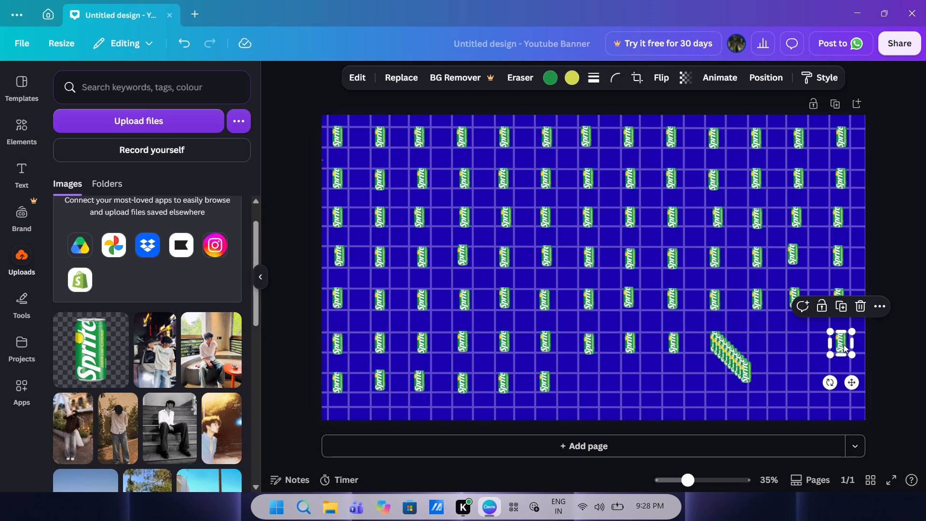
pyautogui.moveTo(737, 372); pyautogui.dragTo(832, 375)
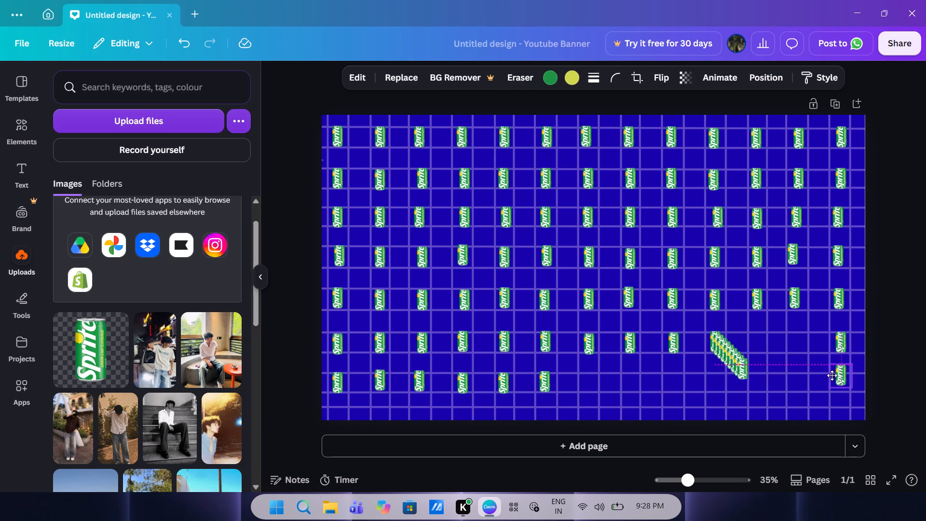
pyautogui.moveTo(832, 375); pyautogui.dragTo(842, 379)
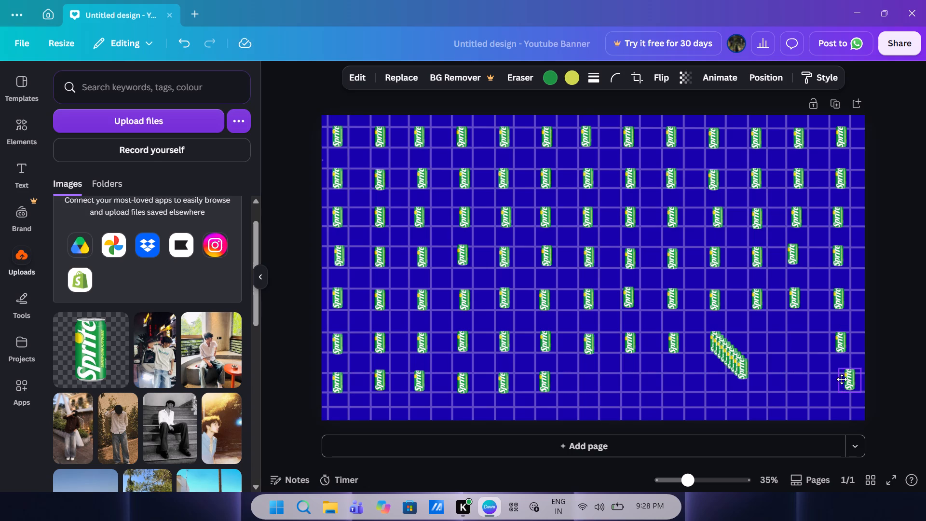
pyautogui.moveTo(842, 379); pyautogui.dragTo(833, 382)
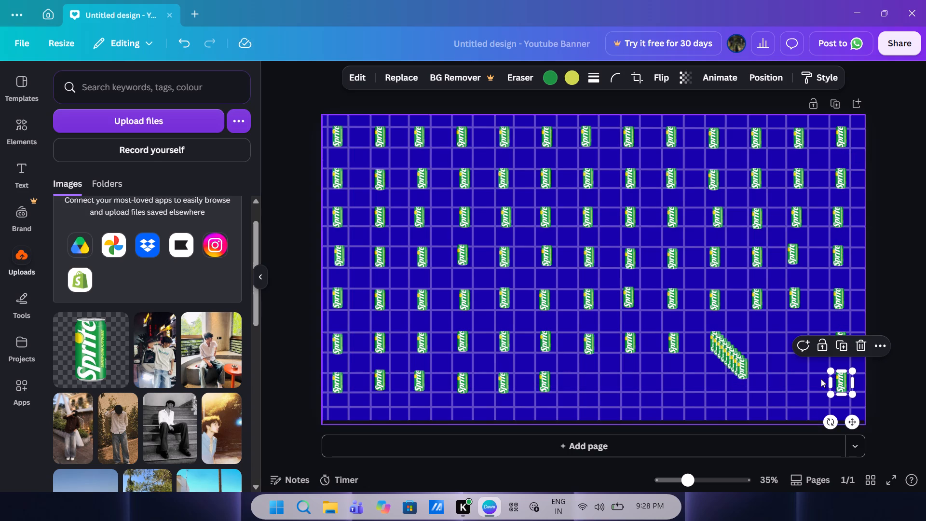
pyautogui.click(839, 382)
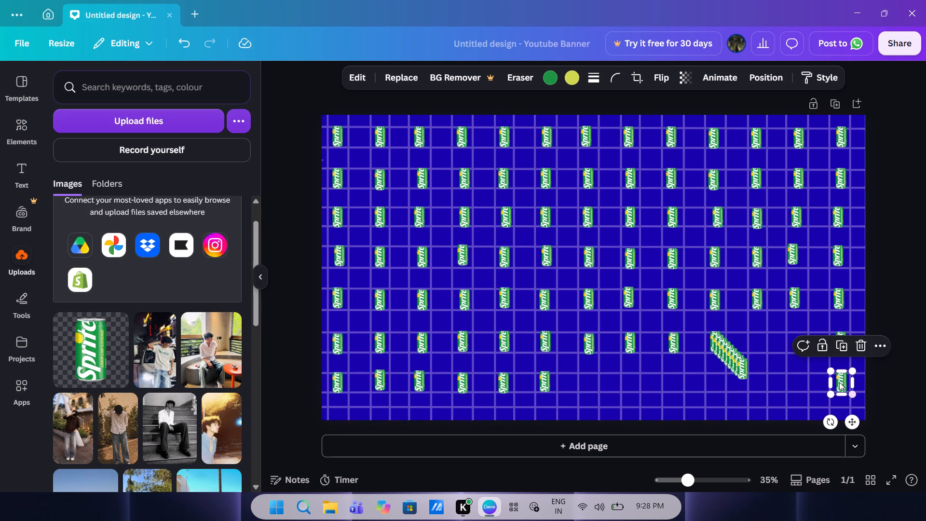
# Place three more copies in the seventh row's twelfth can column and the sixth row's twelfth and eleventh can columns.
pyautogui.moveTo(747, 367); pyautogui.dragTo(821, 385)
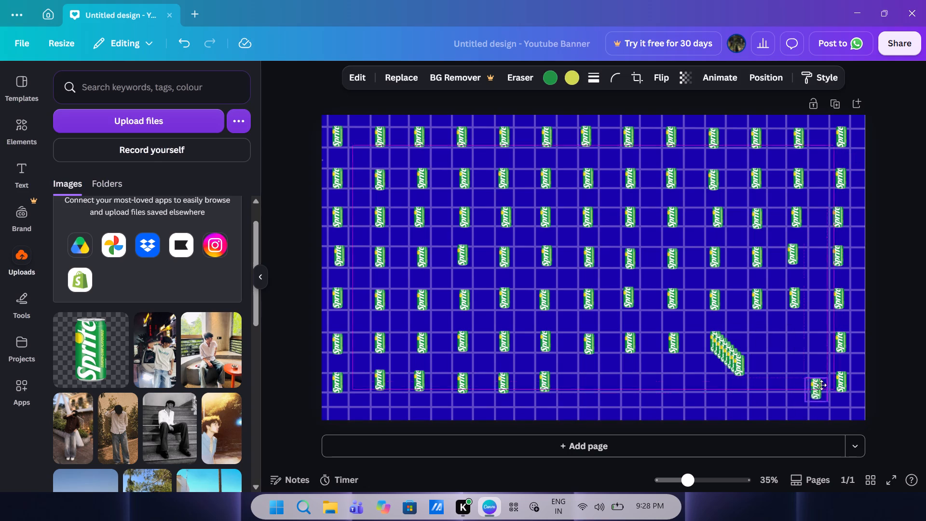
pyautogui.moveTo(821, 385); pyautogui.dragTo(799, 379)
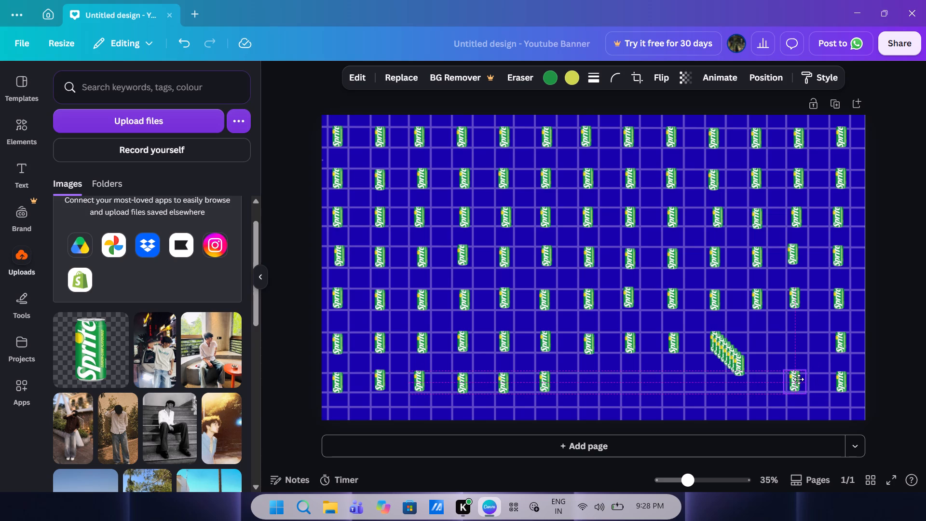
pyautogui.moveTo(799, 379); pyautogui.dragTo(800, 380)
pyautogui.moveTo(735, 367); pyautogui.dragTo(791, 344)
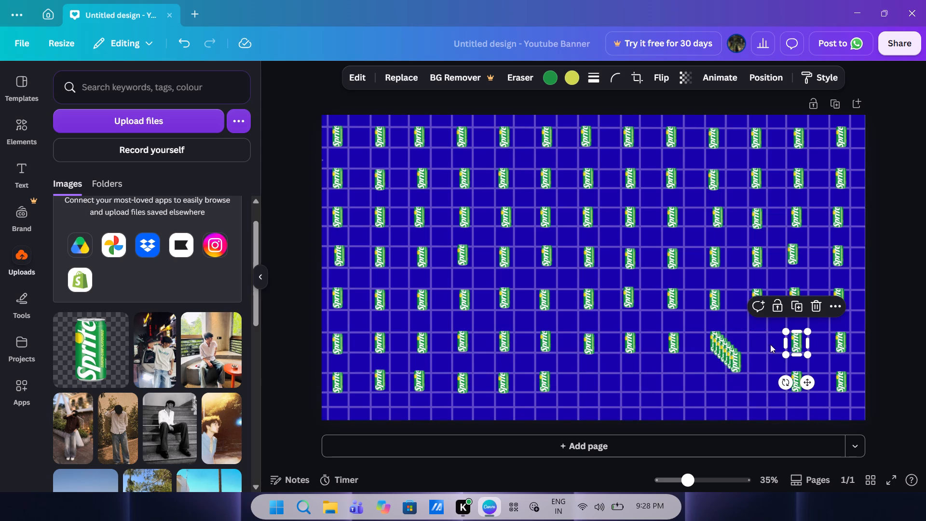
pyautogui.moveTo(740, 359); pyautogui.dragTo(766, 340)
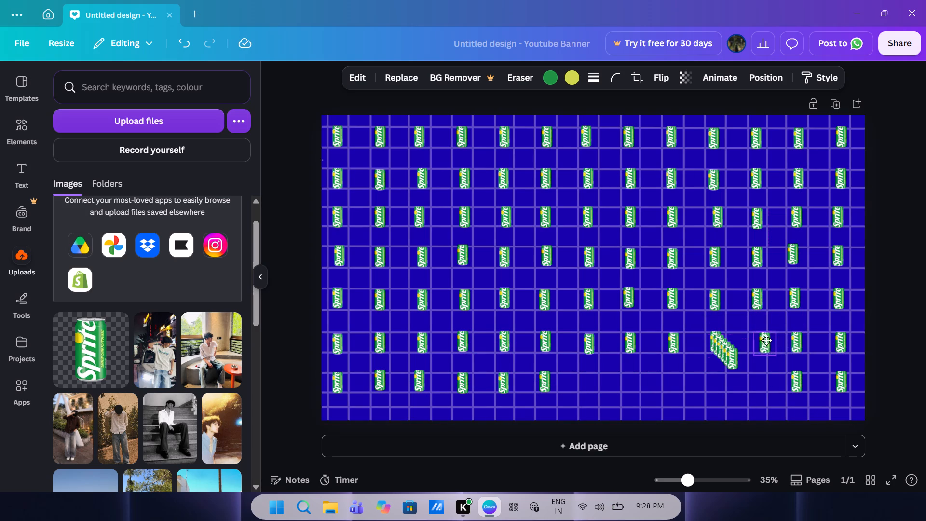
pyautogui.moveTo(766, 340); pyautogui.dragTo(762, 341)
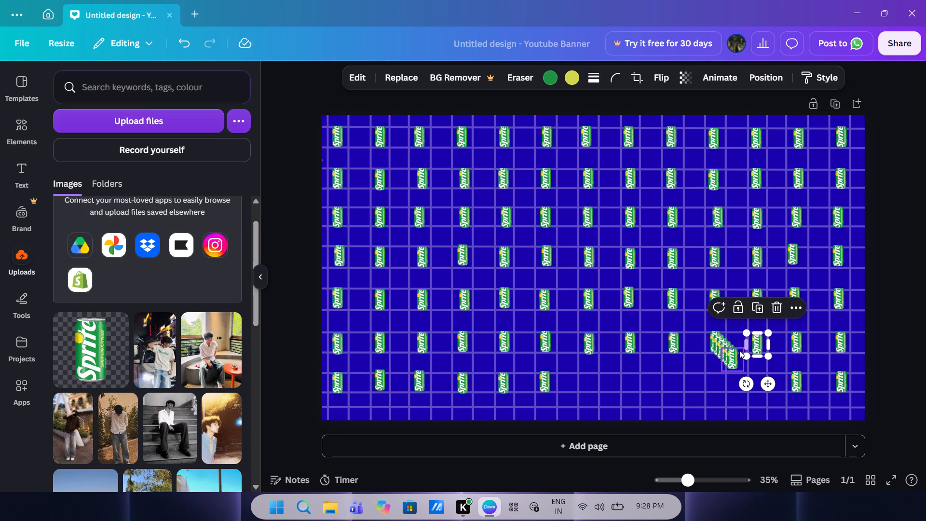
# Complete the seventh row by placing the five remaining stack copies in the seventh through eleventh can columns.
pyautogui.moveTo(739, 350); pyautogui.dragTo(769, 372)
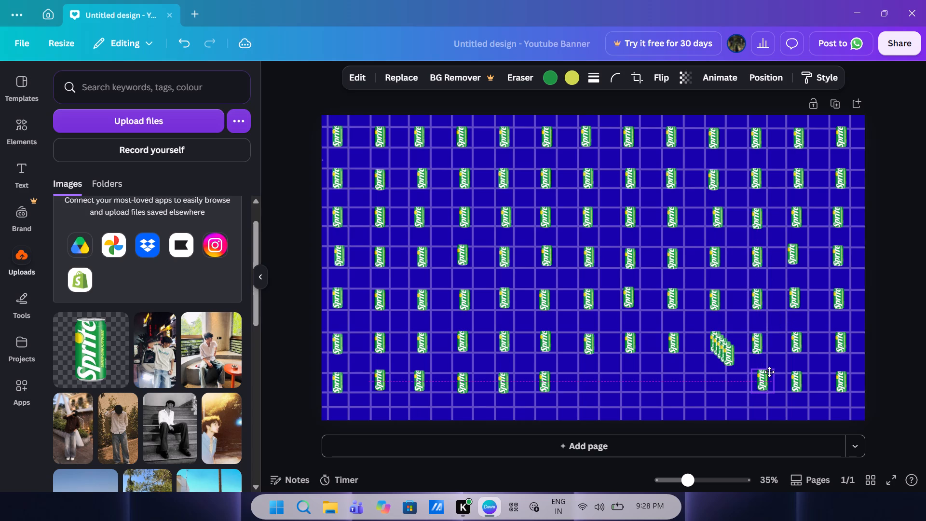
pyautogui.moveTo(769, 372); pyautogui.dragTo(767, 372)
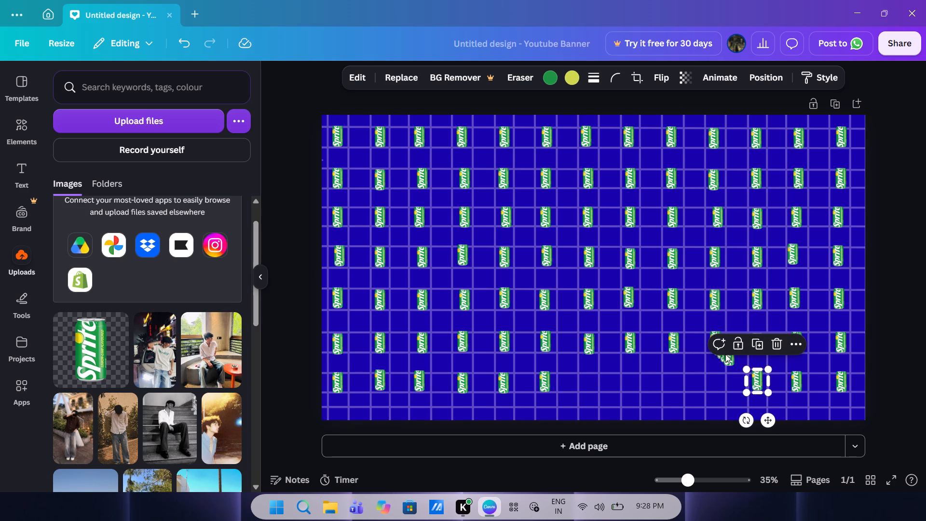
pyautogui.moveTo(726, 357); pyautogui.dragTo(586, 382)
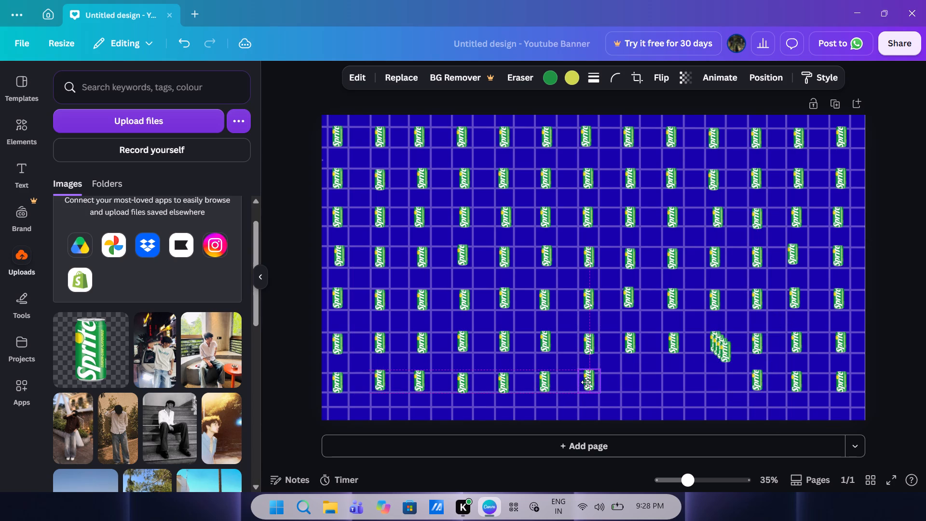
pyautogui.moveTo(586, 382); pyautogui.dragTo(586, 383)
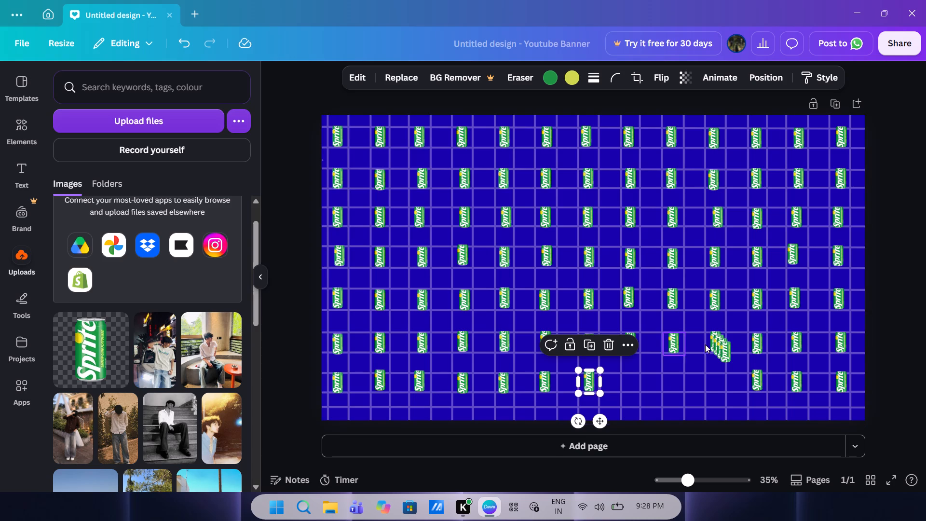
pyautogui.moveTo(727, 343); pyautogui.dragTo(631, 376)
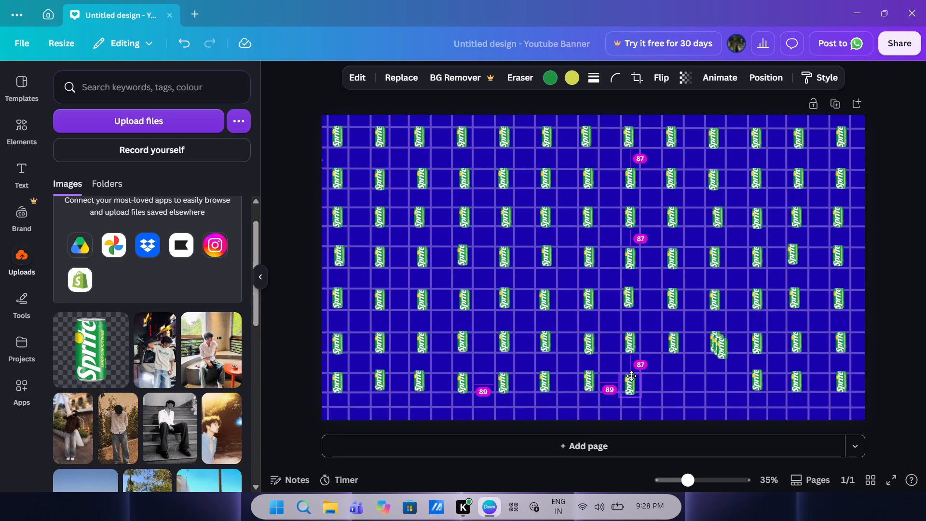
pyautogui.moveTo(631, 376); pyautogui.dragTo(632, 375)
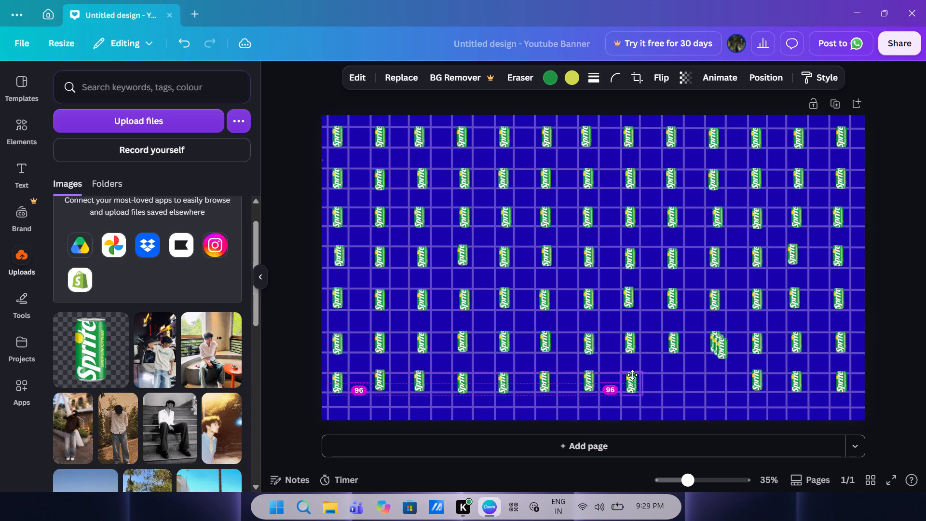
pyautogui.moveTo(632, 375); pyautogui.dragTo(631, 374)
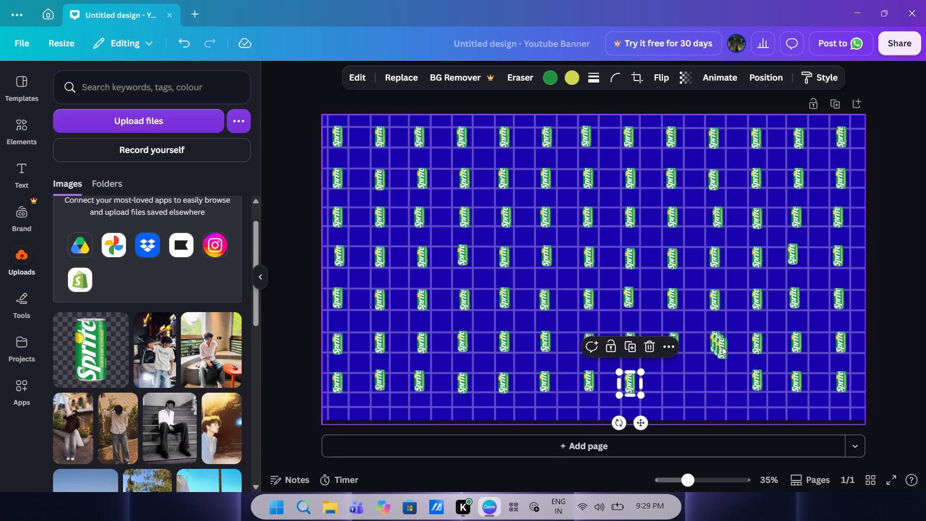
pyautogui.moveTo(722, 347); pyautogui.dragTo(672, 383)
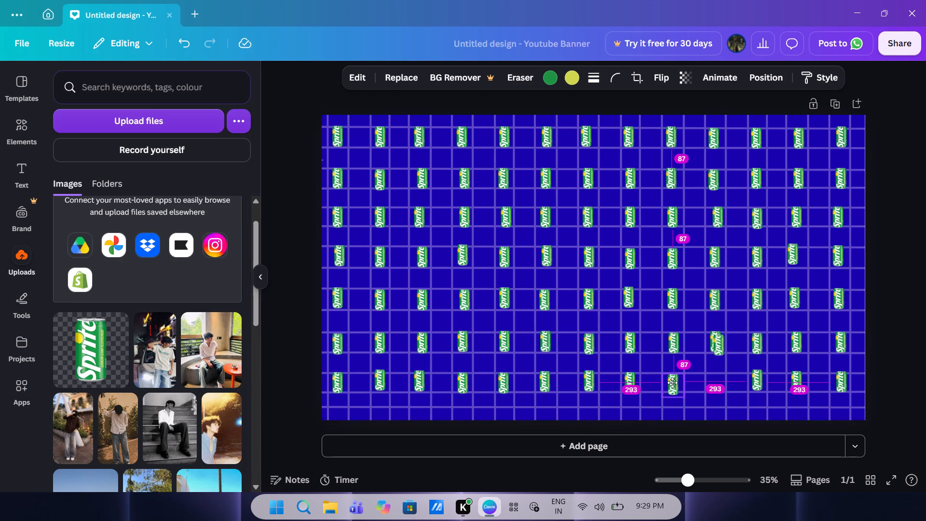
pyautogui.moveTo(672, 383); pyautogui.dragTo(672, 379)
pyautogui.moveTo(723, 345); pyautogui.dragTo(717, 382)
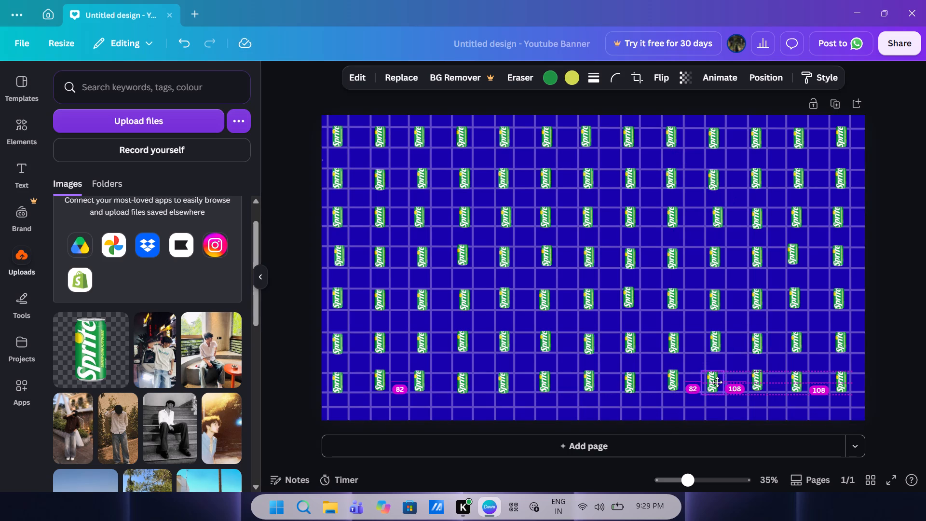
pyautogui.moveTo(717, 382); pyautogui.dragTo(720, 382)
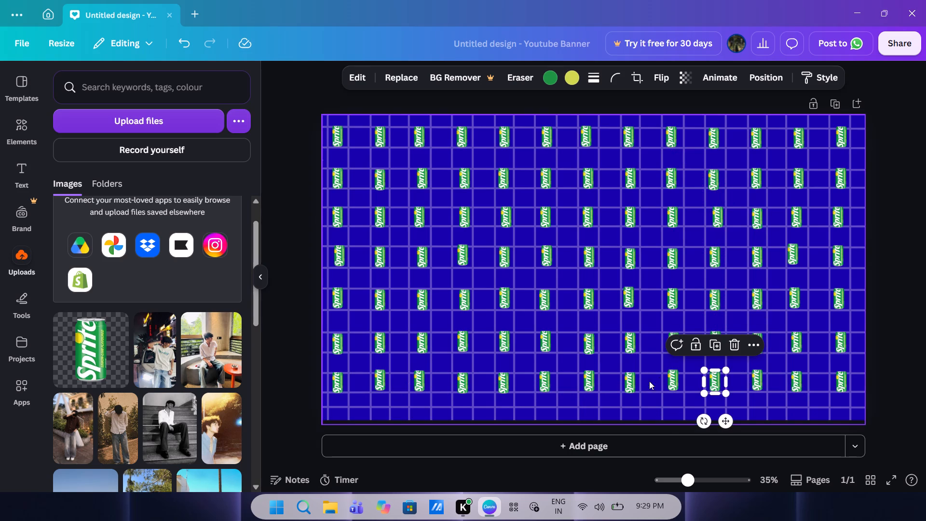
pyautogui.click(650, 410)
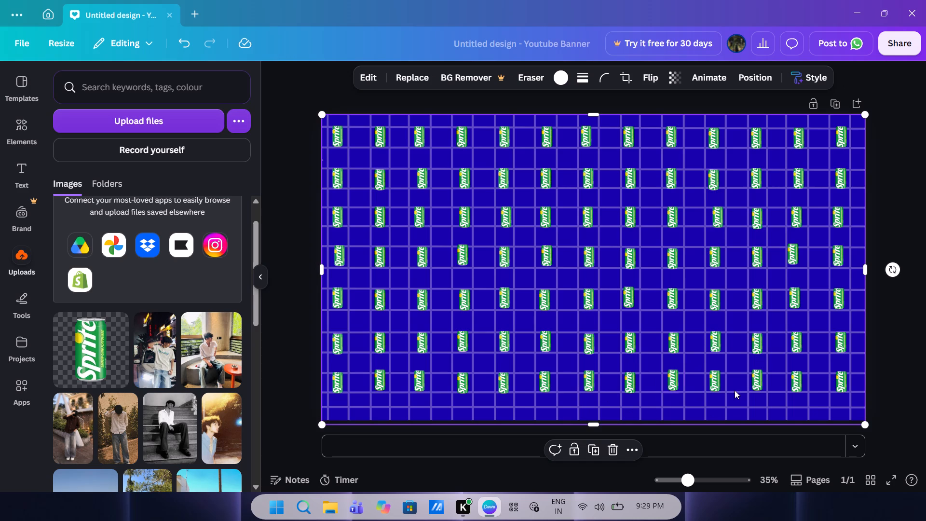
# Start an eighth row at the banner's bottom edge with two copies of the seventh row's first can in the first and second can columns.
pyautogui.click(337, 388)
pyautogui.hotkey('ctrl', 'c')
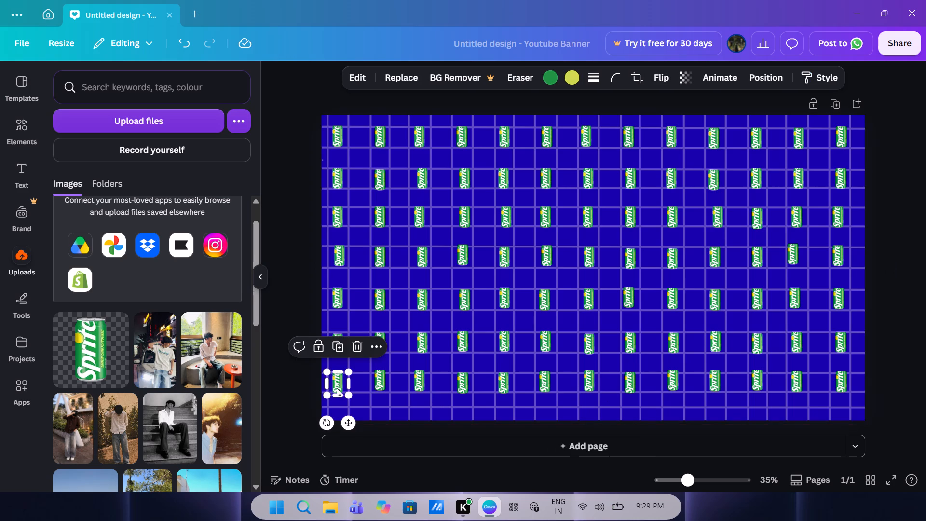
pyautogui.hotkey('ctrl', 'v')
pyautogui.moveTo(344, 387); pyautogui.dragTo(339, 418)
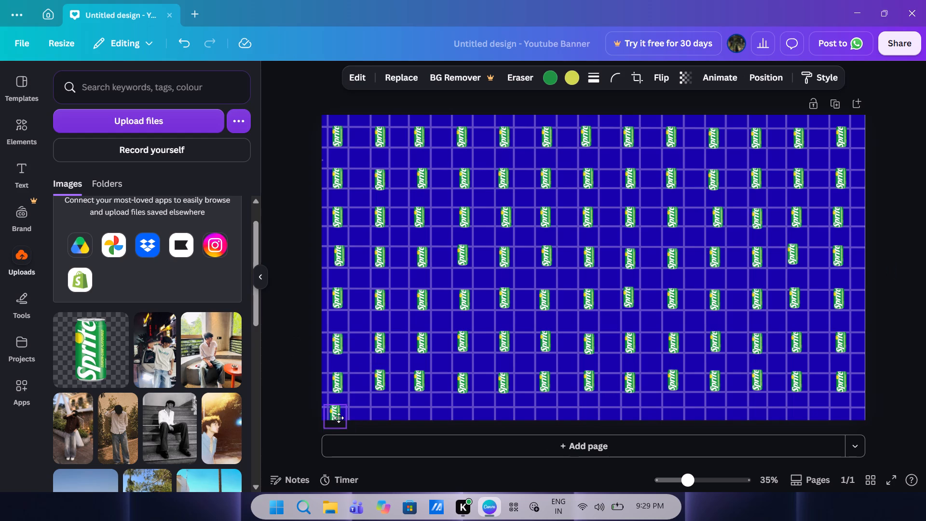
pyautogui.moveTo(339, 418); pyautogui.dragTo(341, 419)
pyautogui.click(398, 393)
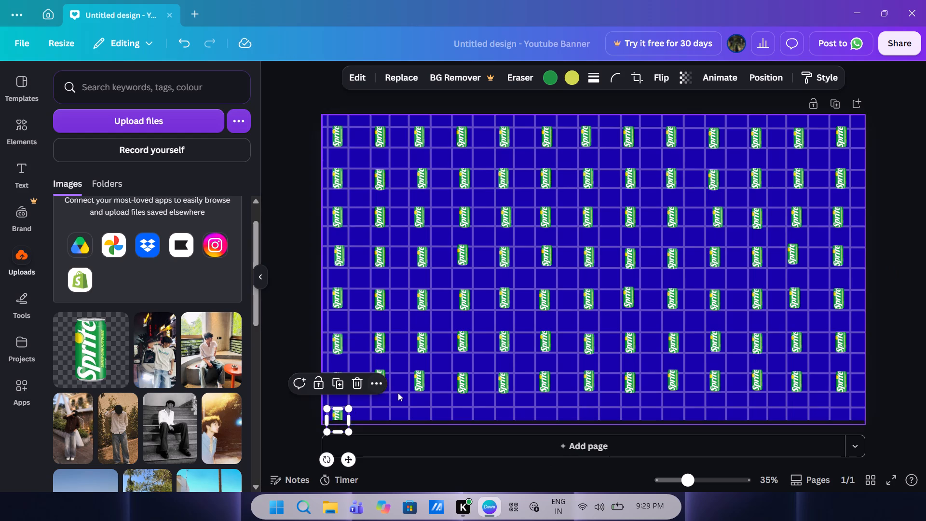
pyautogui.click(337, 418)
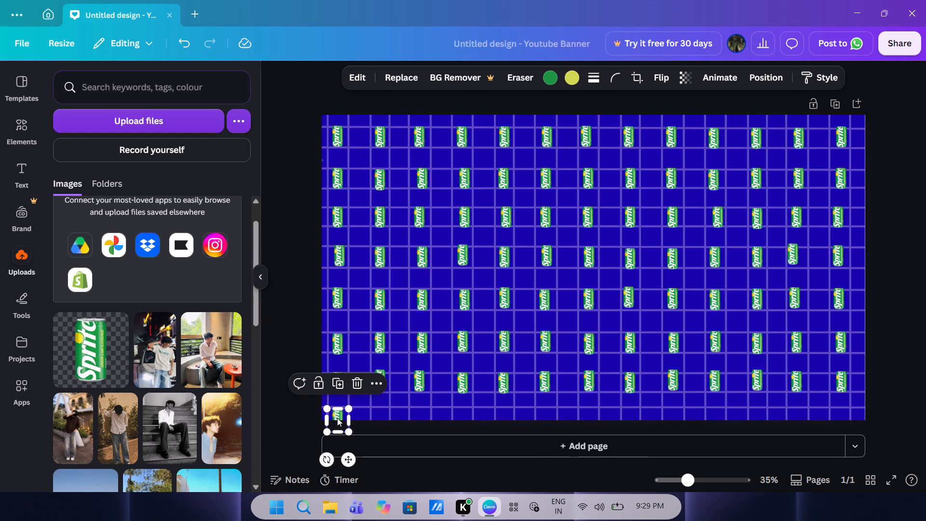
pyautogui.hotkey('ctrl', 'v')
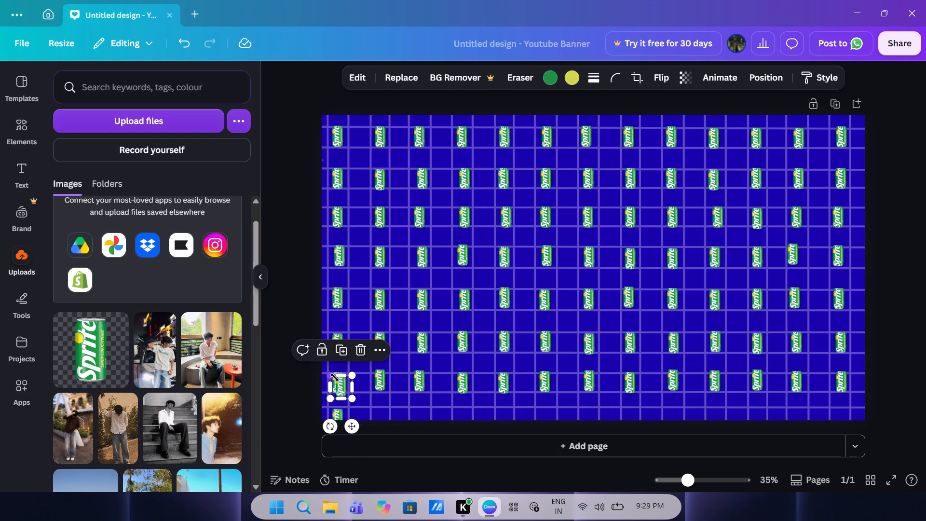
pyautogui.moveTo(339, 387); pyautogui.dragTo(381, 417)
pyautogui.click(407, 404)
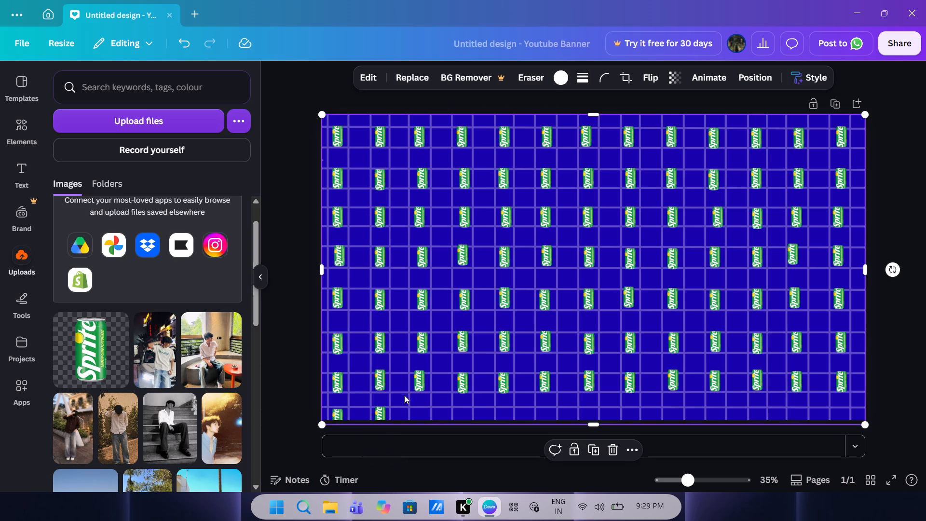
# Copy the seventh row's third and fourth cans and place each copy directly below in the eighth row.
pyautogui.click(417, 384)
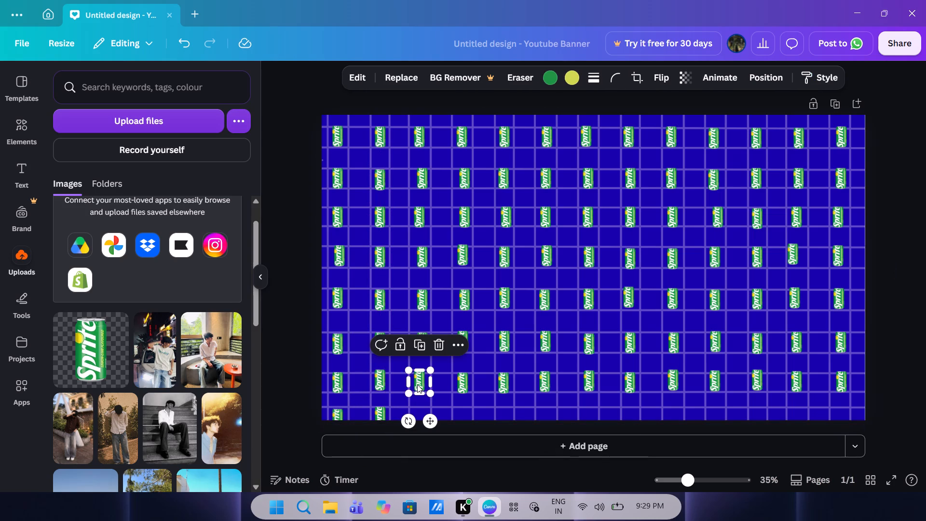
pyautogui.hotkey('ctrl', 'c')
pyautogui.hotkey('ctrl', 'v')
pyautogui.moveTo(420, 384); pyautogui.dragTo(419, 411)
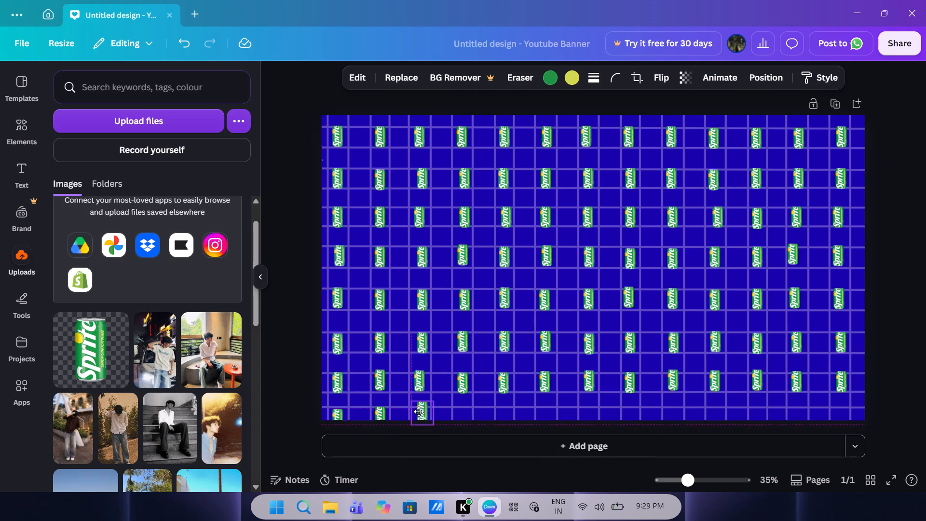
pyautogui.moveTo(419, 411); pyautogui.dragTo(418, 416)
pyautogui.click(462, 393)
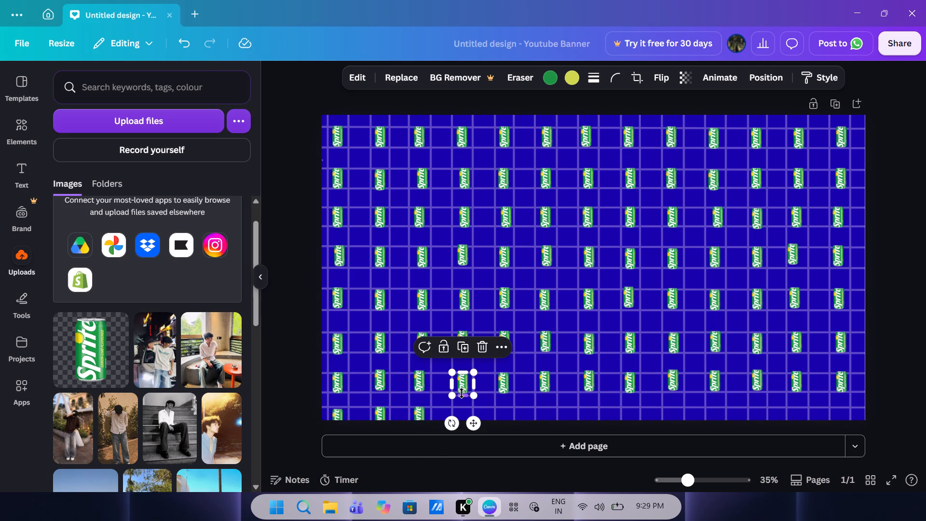
pyautogui.hotkey('ctrl', 'c')
pyautogui.hotkey('ctrl', 'v')
pyautogui.keyDown('ctrl'); pyautogui.moveTo(468, 389); pyautogui.dragTo(466, 422); pyautogui.keyUp('ctrl')
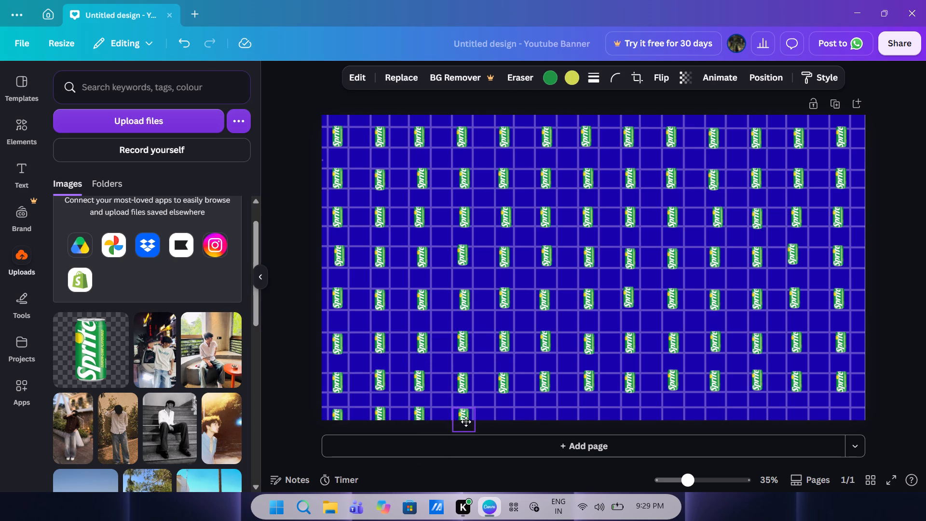
pyautogui.keyDown('ctrl'); pyautogui.moveTo(466, 422); pyautogui.dragTo(464, 420); pyautogui.keyUp('ctrl')
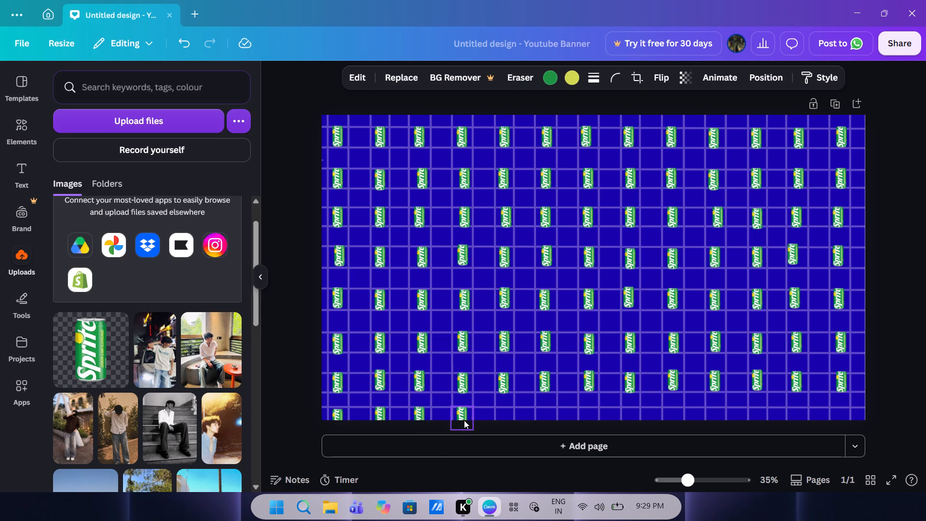
# Copy the seventh row's fifth and sixth cans and place each copy directly below in the eighth row.
pyautogui.click(509, 393)
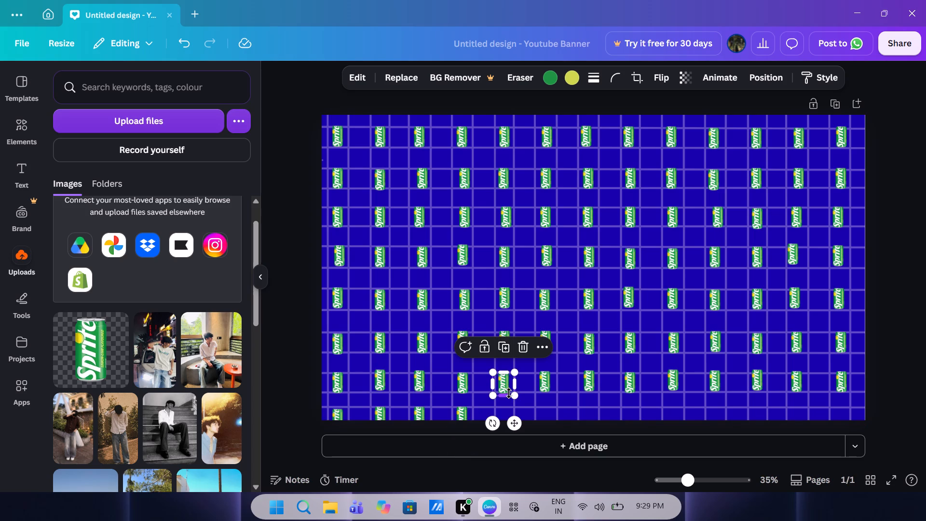
pyautogui.hotkey('ctrl', 'c')
pyautogui.hotkey('ctrl', 'v')
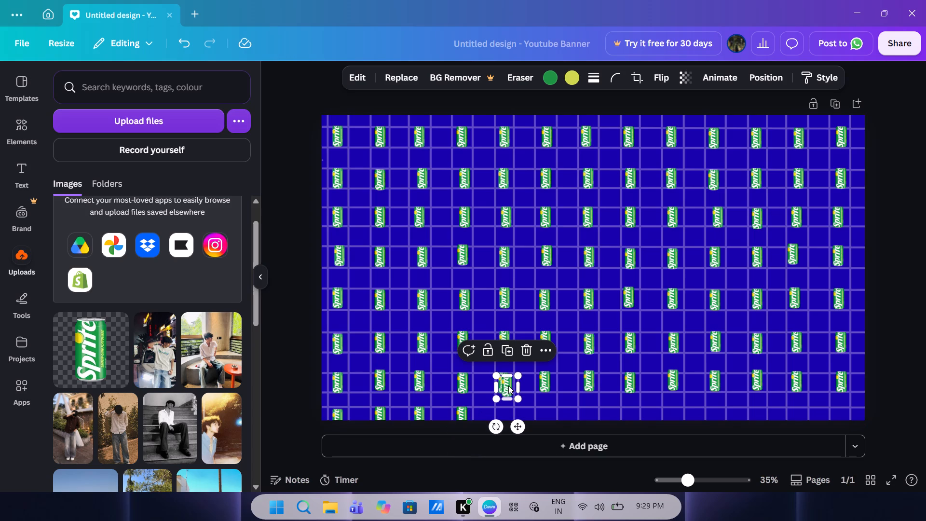
pyautogui.moveTo(508, 385); pyautogui.dragTo(506, 417)
pyautogui.click(569, 394)
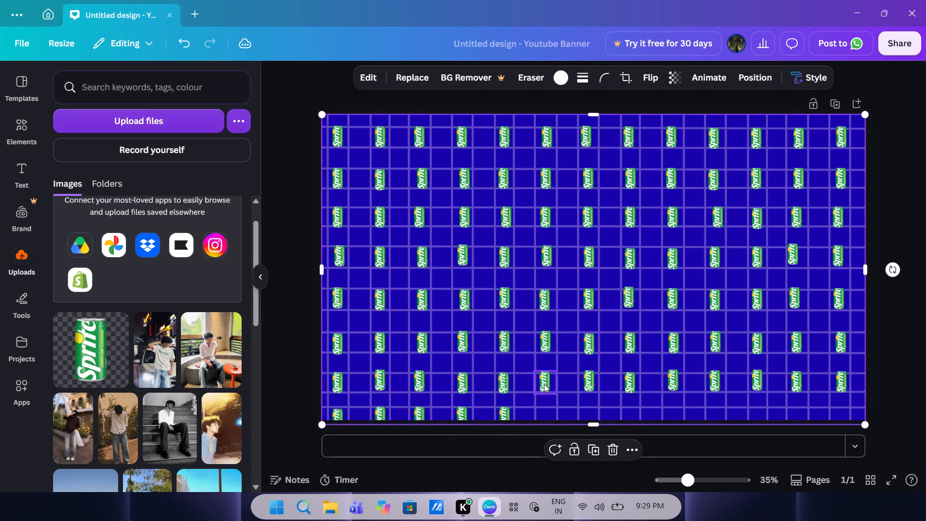
pyautogui.click(544, 384)
pyautogui.hotkey('ctrl', 'c')
pyautogui.hotkey('ctrl', 'v')
pyautogui.moveTo(547, 388); pyautogui.dragTo(545, 420)
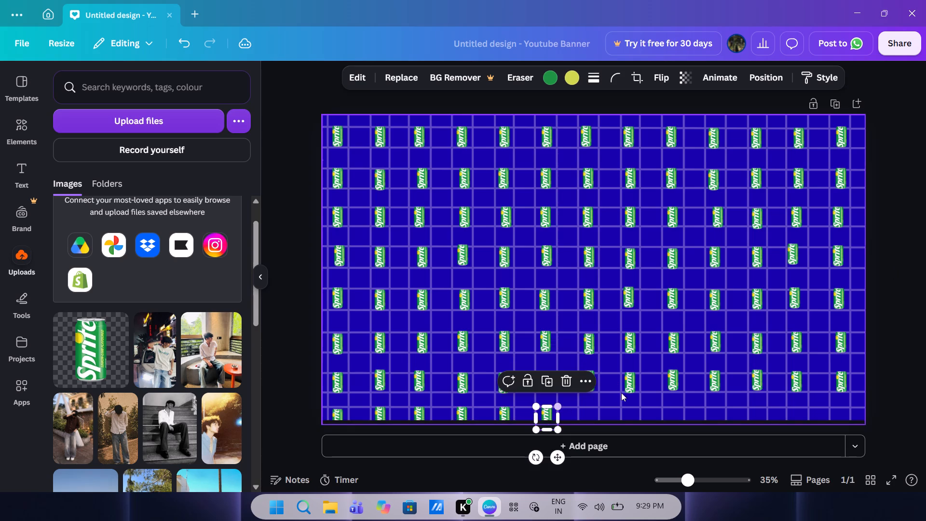
# Copy the seventh row's eighth can and place the copy in the eighth row's seventh can column.
pyautogui.click(626, 386)
pyautogui.hotkey('ctrl', 'c')
pyautogui.hotkey('ctrl', 'v')
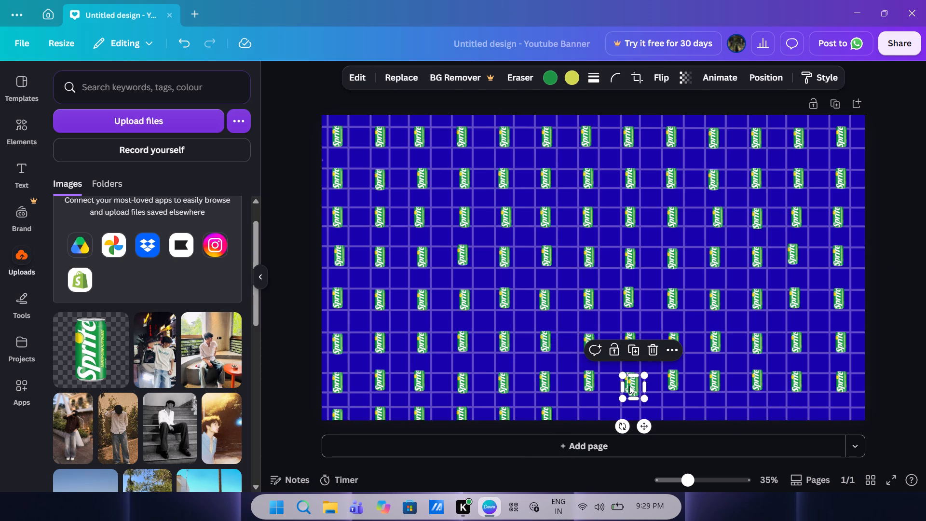
pyautogui.moveTo(633, 386); pyautogui.dragTo(587, 416)
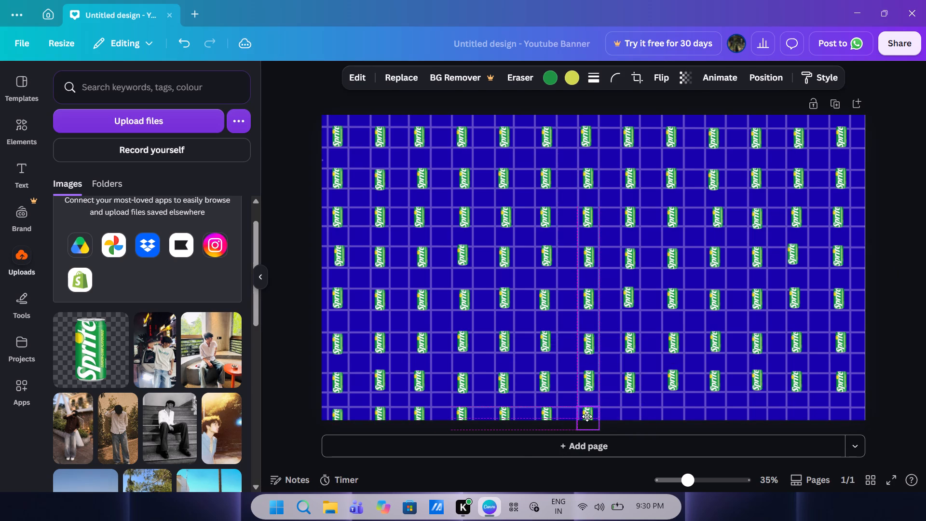
pyautogui.moveTo(587, 416); pyautogui.dragTo(588, 416)
# Paste three more can copies along the bottom edge in the eighth row's thirteenth, twelfth and eleventh can columns.
pyautogui.click(630, 393)
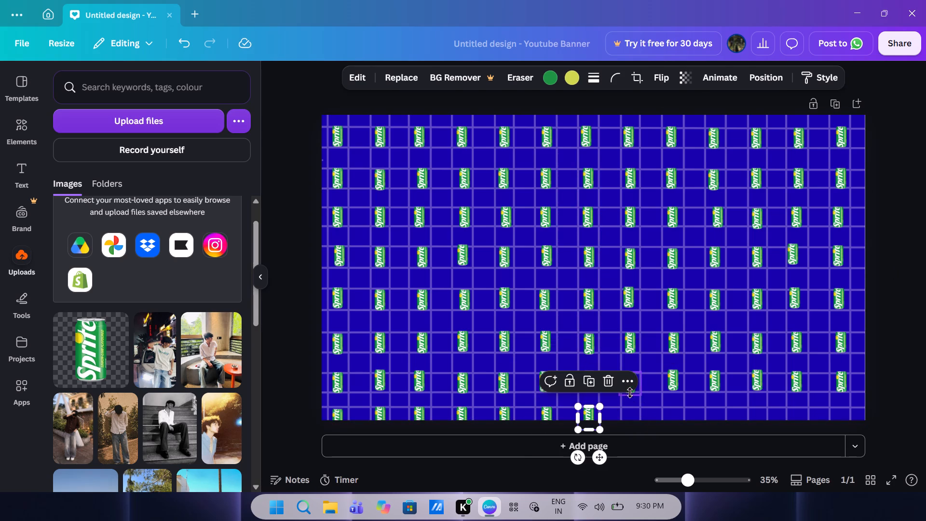
pyautogui.hotkey('ctrl', 'v')
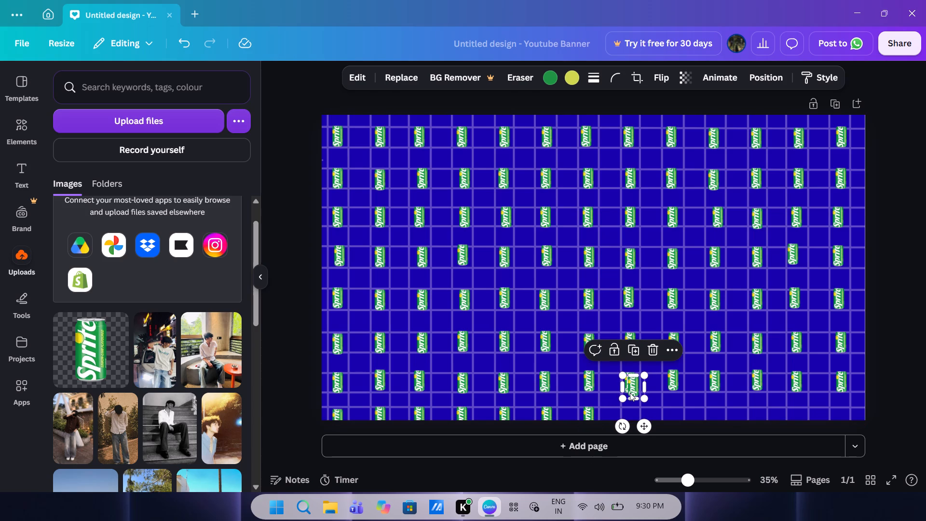
pyautogui.moveTo(633, 382); pyautogui.dragTo(861, 418)
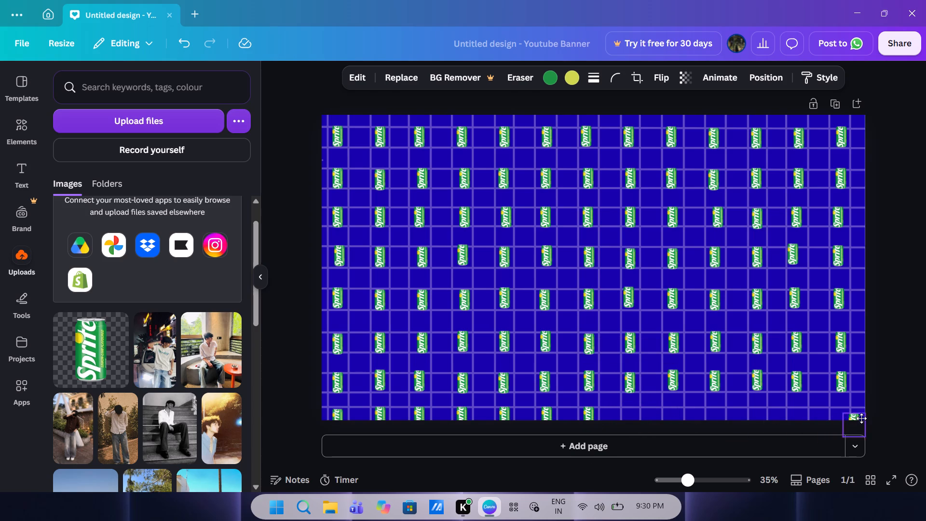
pyautogui.moveTo(861, 418); pyautogui.dragTo(841, 413)
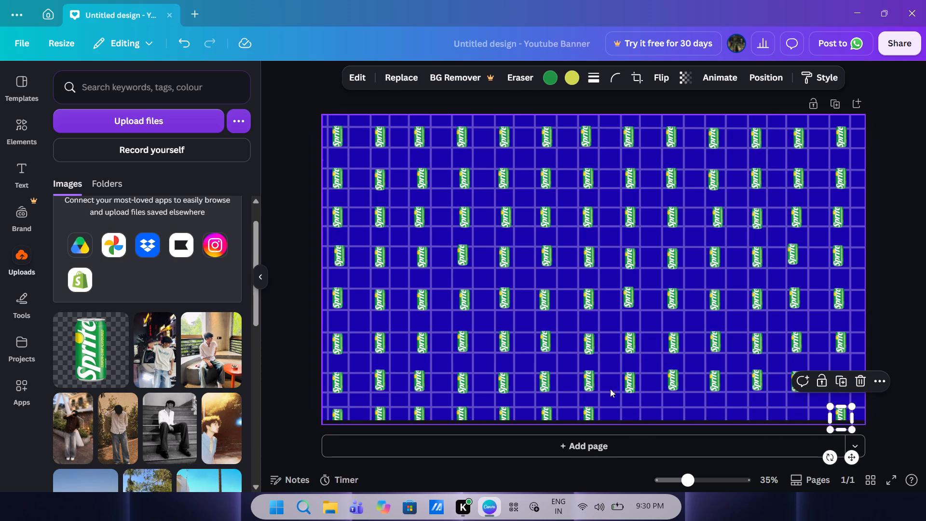
pyautogui.click(628, 384)
pyautogui.hotkey('ctrl', 'v')
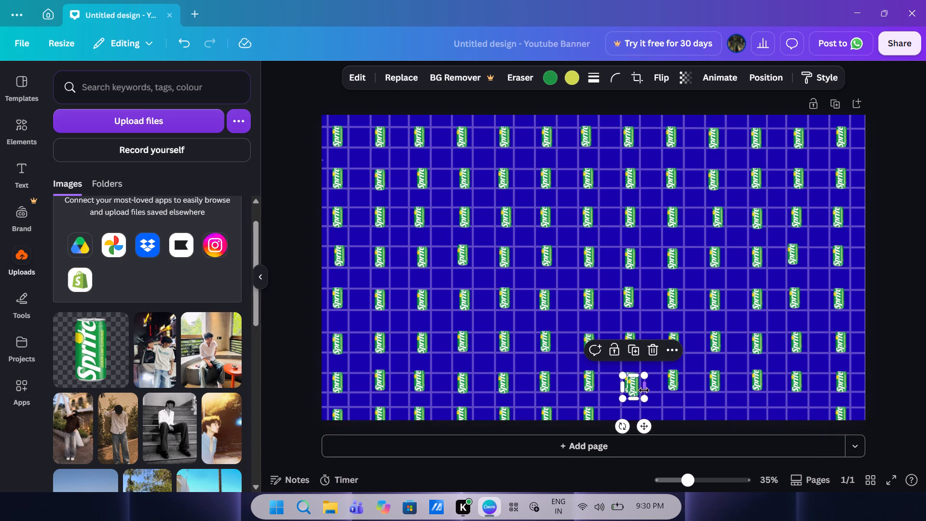
pyautogui.moveTo(633, 389); pyautogui.dragTo(796, 422)
pyautogui.hotkey('ctrl', 'v')
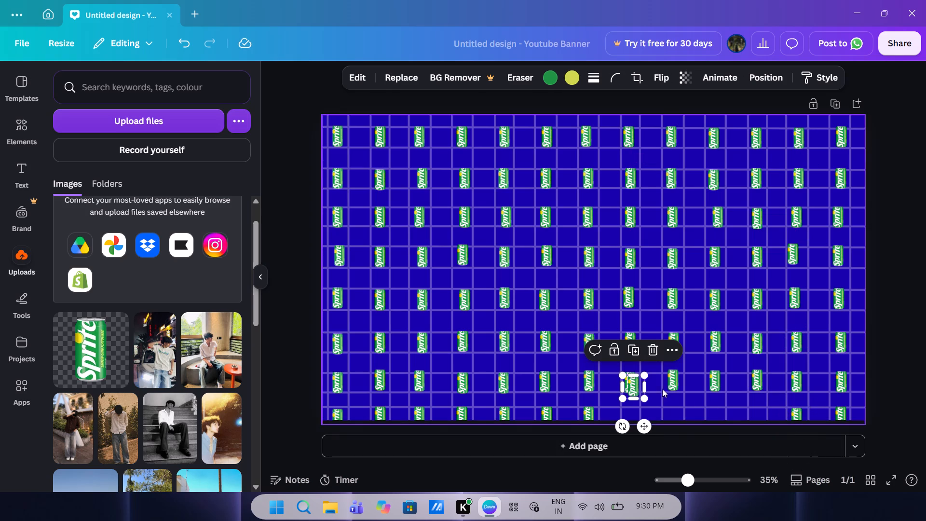
pyautogui.moveTo(632, 387); pyautogui.dragTo(765, 421)
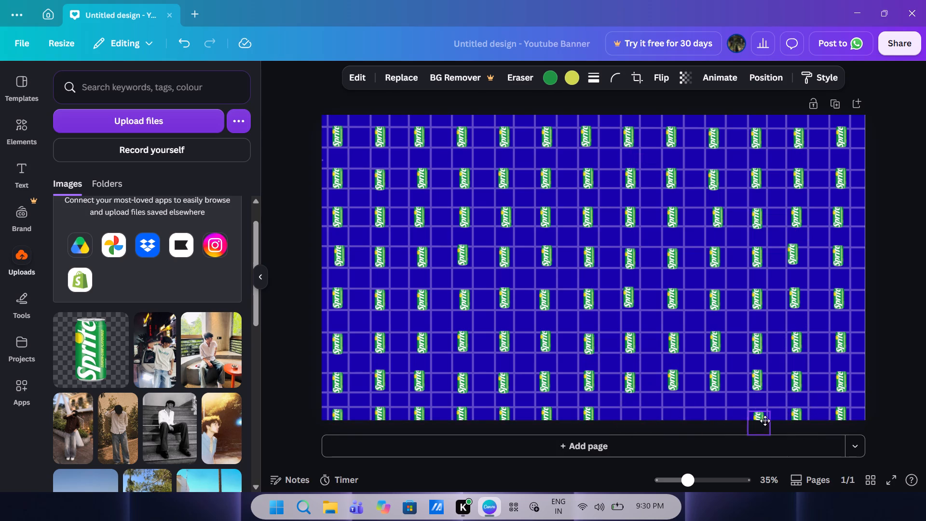
pyautogui.moveTo(765, 421); pyautogui.dragTo(758, 418)
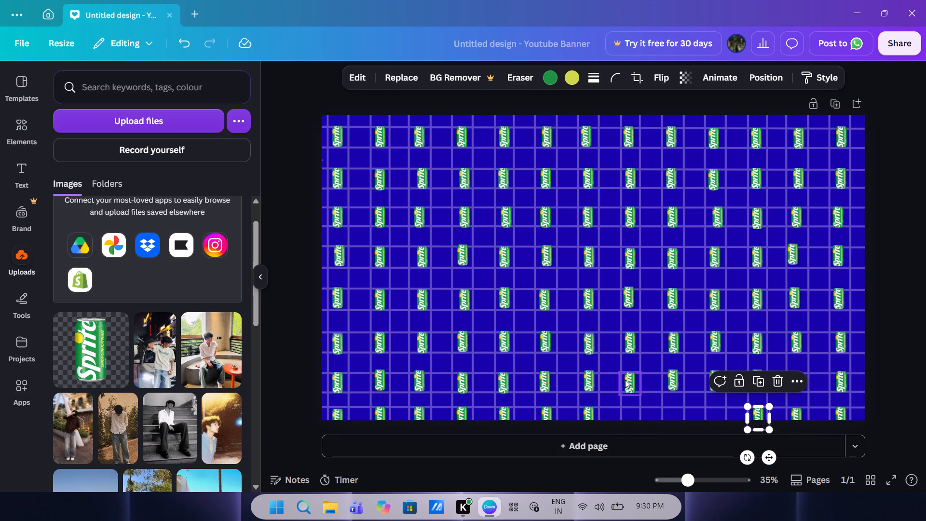
# Copy the seventh row's eighth can and place copies in the eighth row's tenth, ninth and eighth can columns.
pyautogui.click(625, 381)
pyautogui.hotkey('ctrl', 'c')
pyautogui.hotkey('ctrl', 'v')
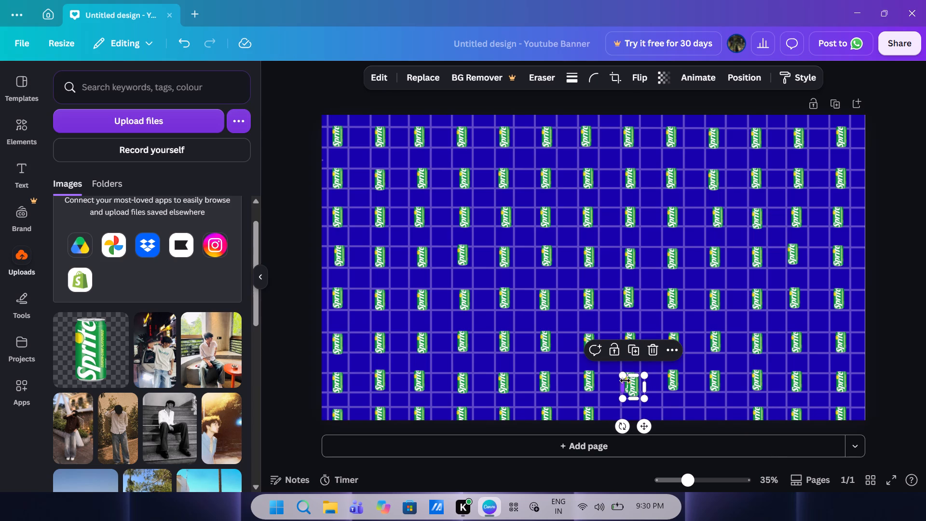
pyautogui.moveTo(633, 388); pyautogui.dragTo(692, 407)
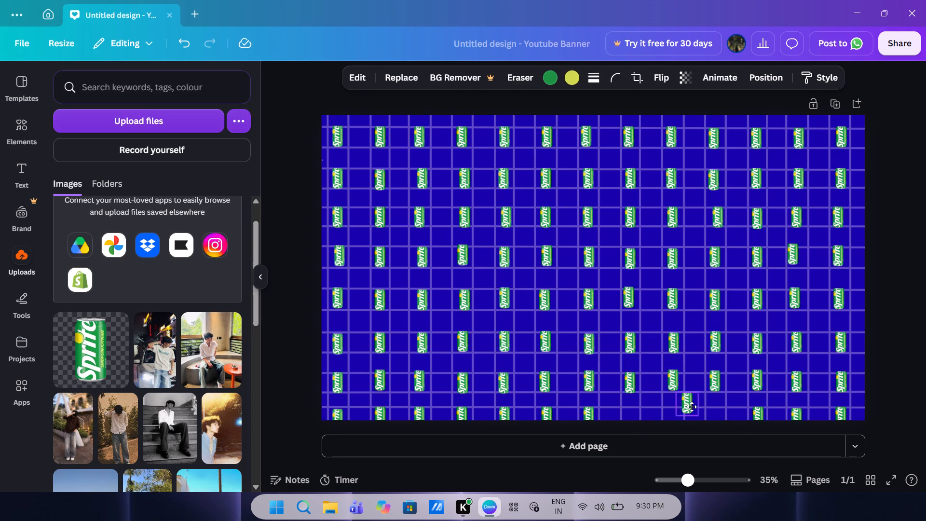
pyautogui.moveTo(692, 407); pyautogui.dragTo(716, 419)
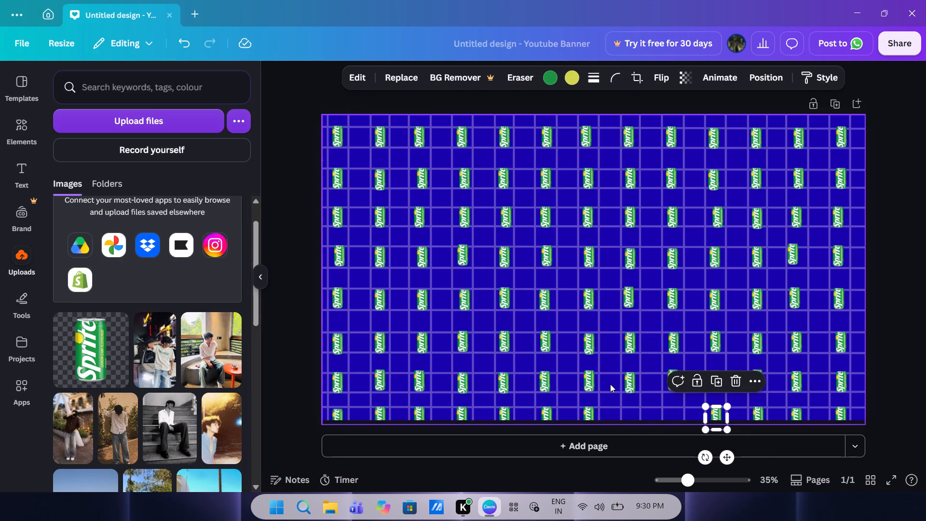
pyautogui.hotkey('ctrl', 'v')
pyautogui.moveTo(628, 384); pyautogui.dragTo(670, 416)
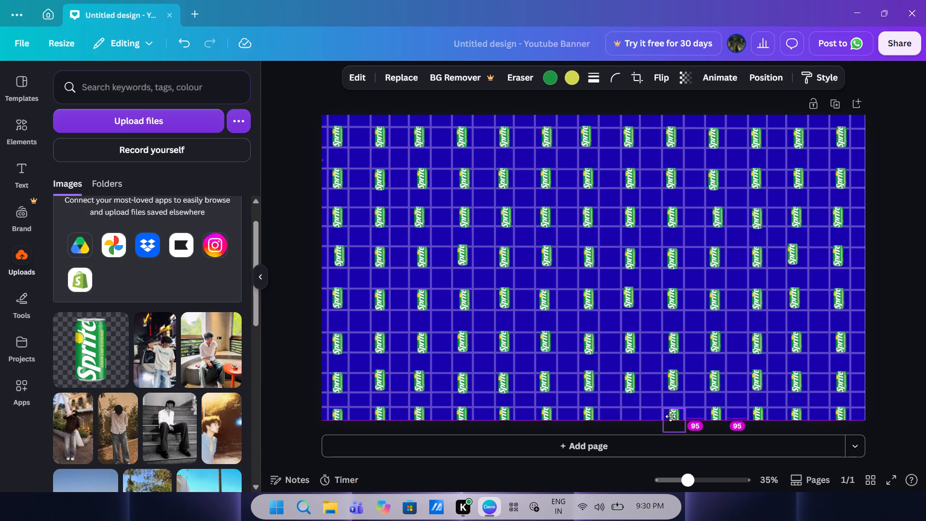
pyautogui.moveTo(670, 416); pyautogui.dragTo(670, 416)
pyautogui.hotkey('ctrl', 'v')
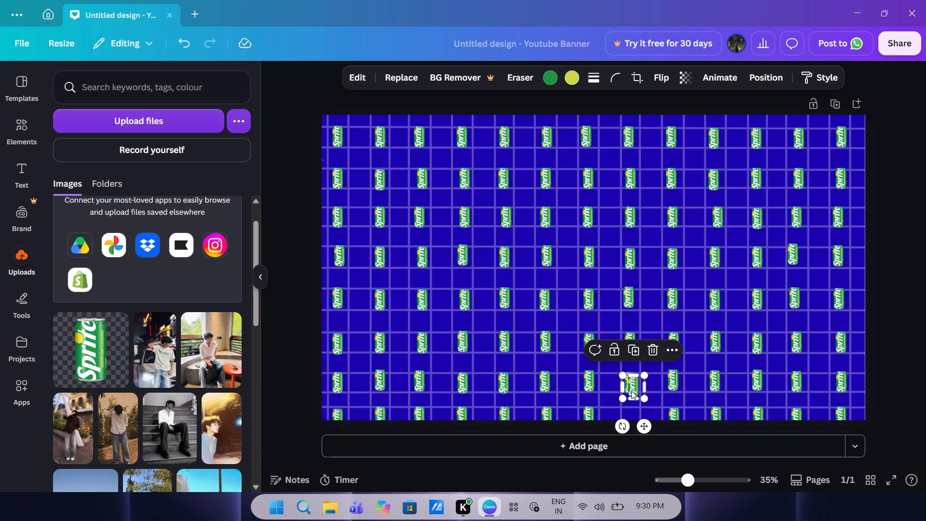
pyautogui.moveTo(631, 391); pyautogui.dragTo(628, 420)
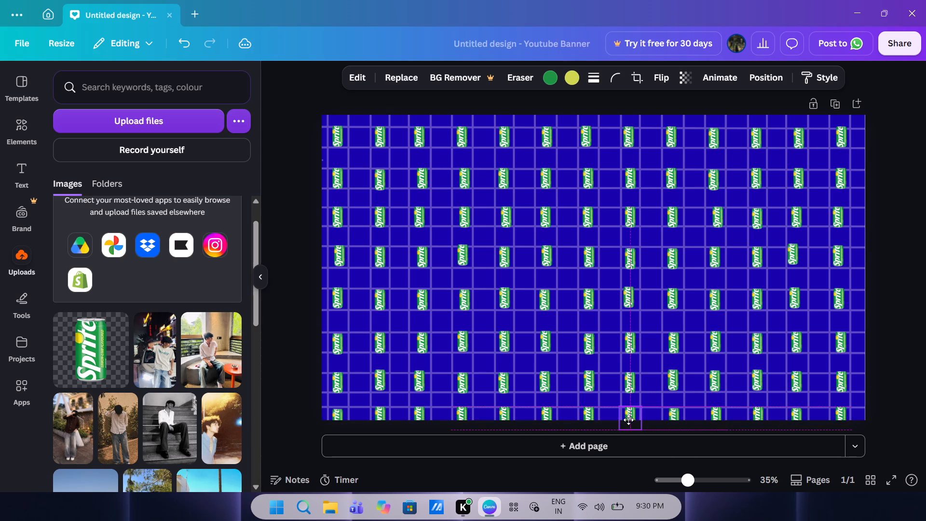
pyautogui.moveTo(628, 420); pyautogui.dragTo(627, 423)
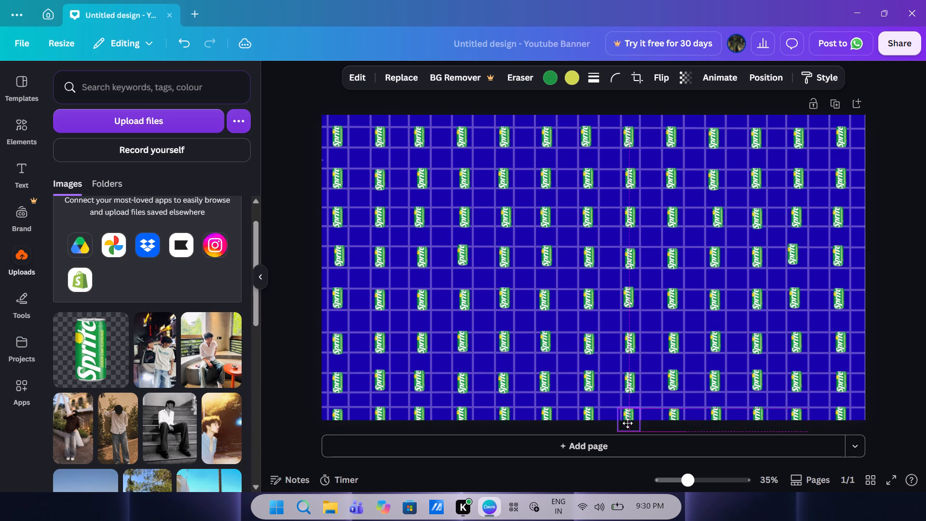
pyautogui.moveTo(627, 423); pyautogui.dragTo(629, 422)
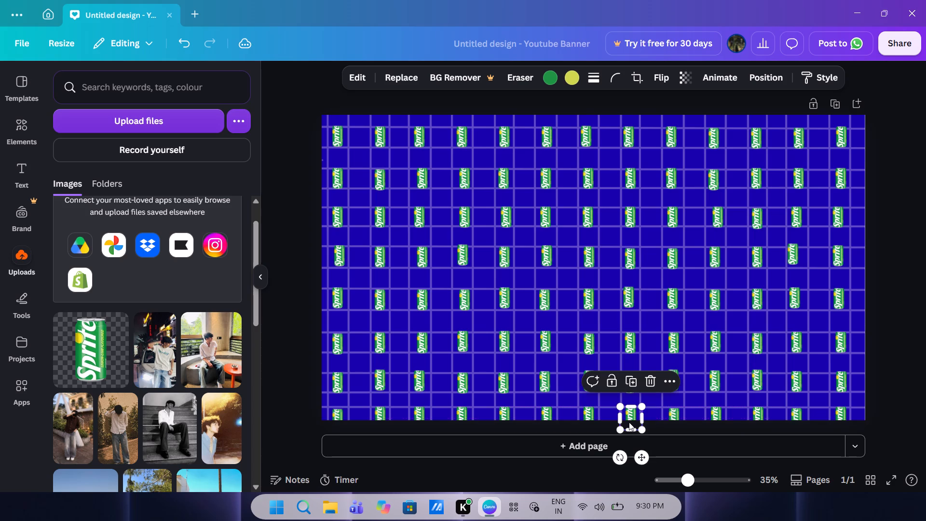
# Select all the small Sprite cans on the banner together and group them.
pyautogui.click(294, 295)
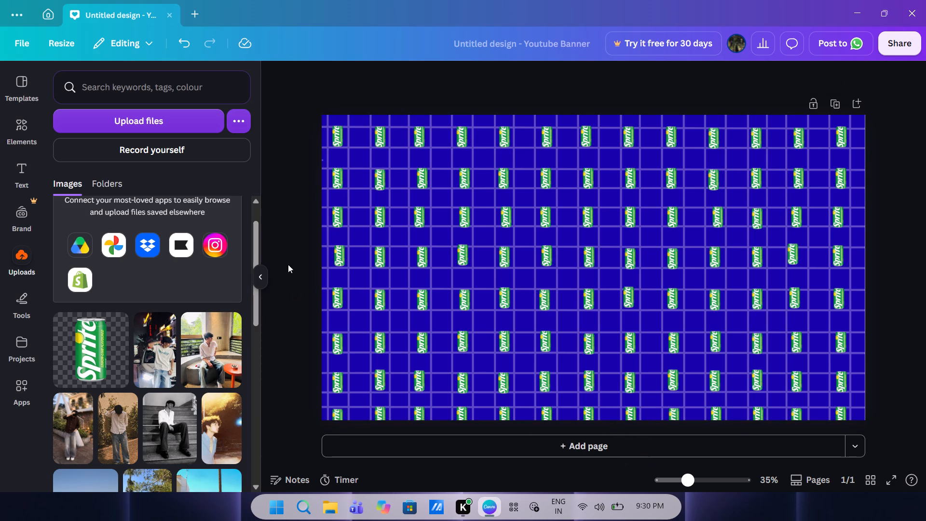
pyautogui.moveTo(300, 101); pyautogui.dragTo(735, 348)
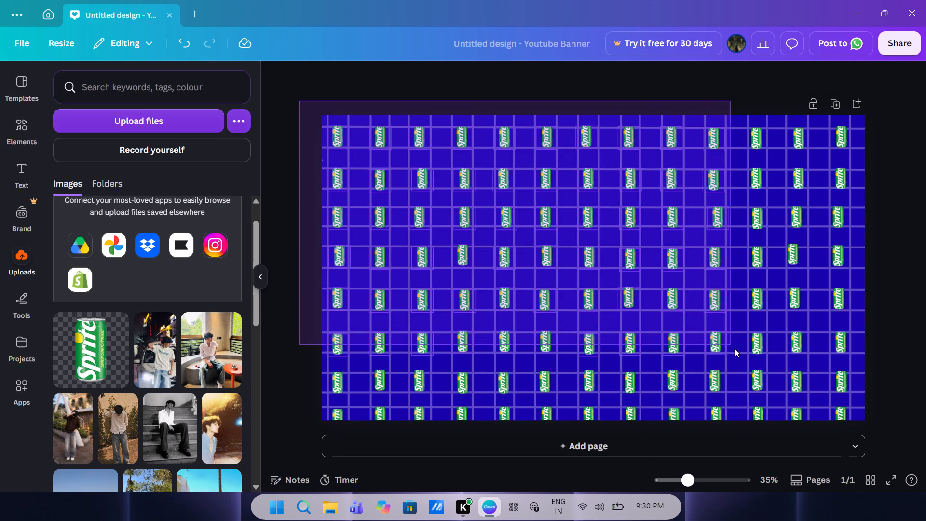
pyautogui.moveTo(735, 348); pyautogui.dragTo(869, 421)
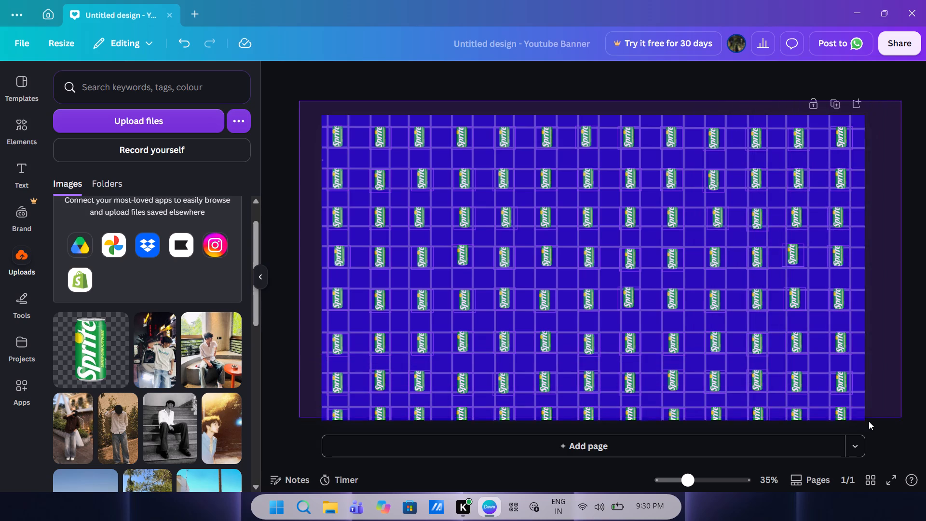
pyautogui.moveTo(869, 421); pyautogui.dragTo(866, 423)
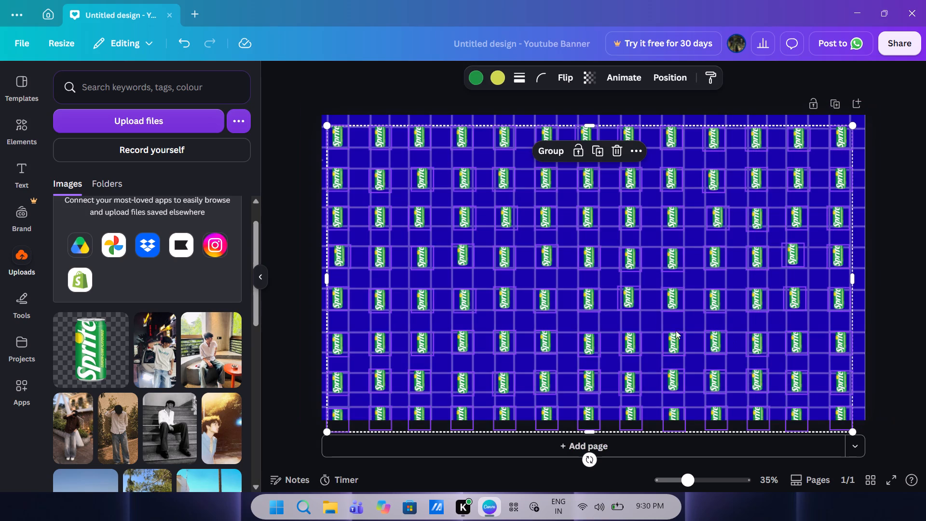
pyautogui.click(548, 153)
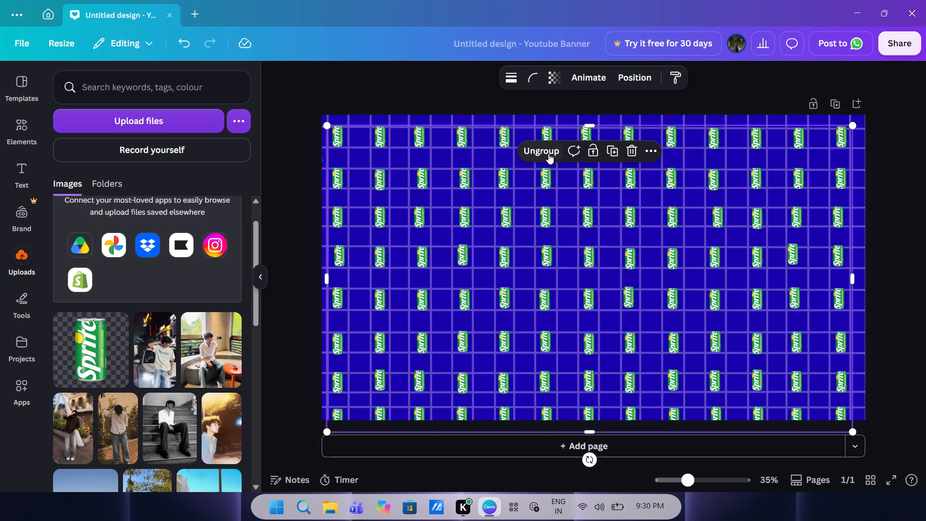
pyautogui.click(411, 103)
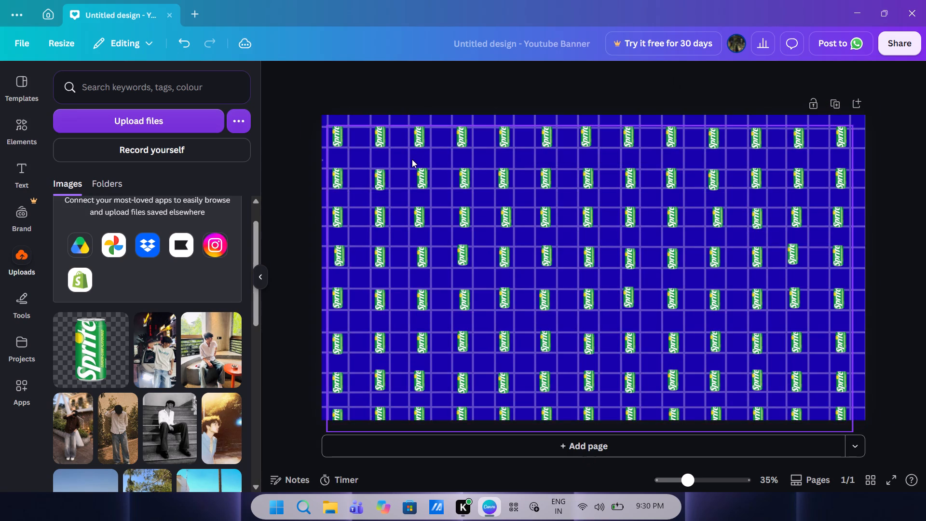
# Delete the translucent white grid overlay from the banner, keeping the grouped cans.
pyautogui.click(410, 189)
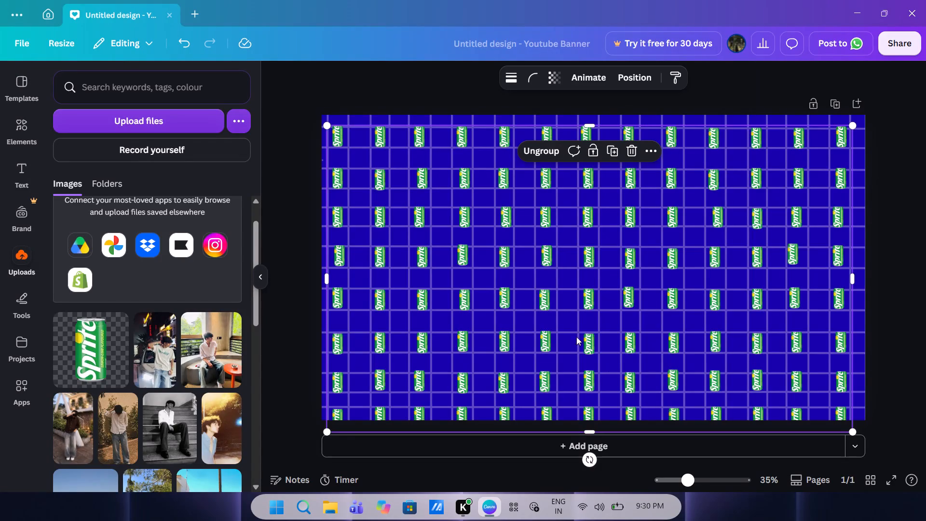
pyautogui.click(346, 119)
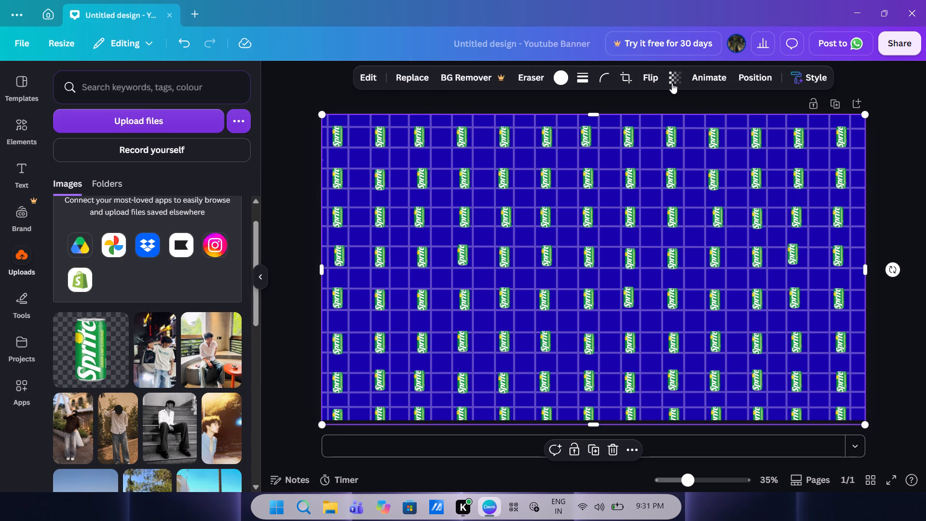
pyautogui.press('BackSpace')
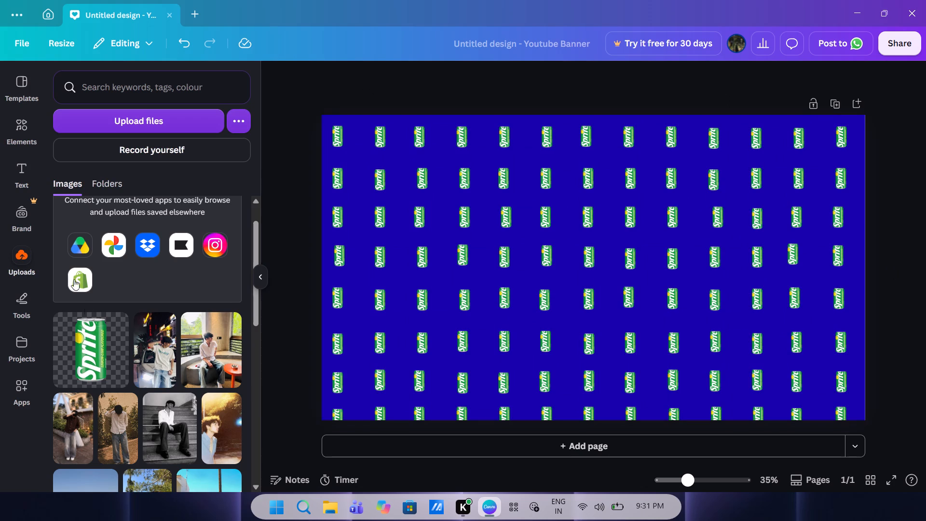
# Add another uploaded Sprite can image, enlarge it to about two-thirds of the banner's height, and place it just left of the banner's centre.
pyautogui.click(81, 348)
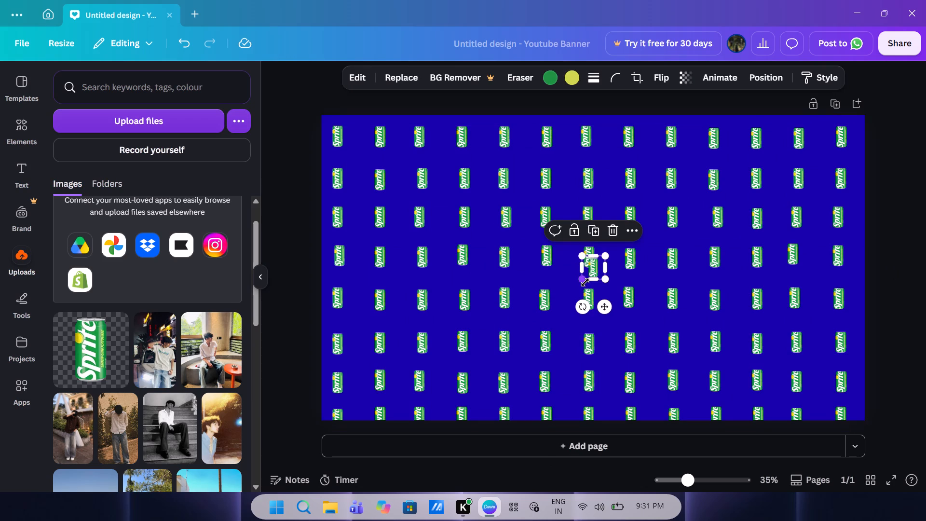
pyautogui.moveTo(581, 282); pyautogui.dragTo(463, 396)
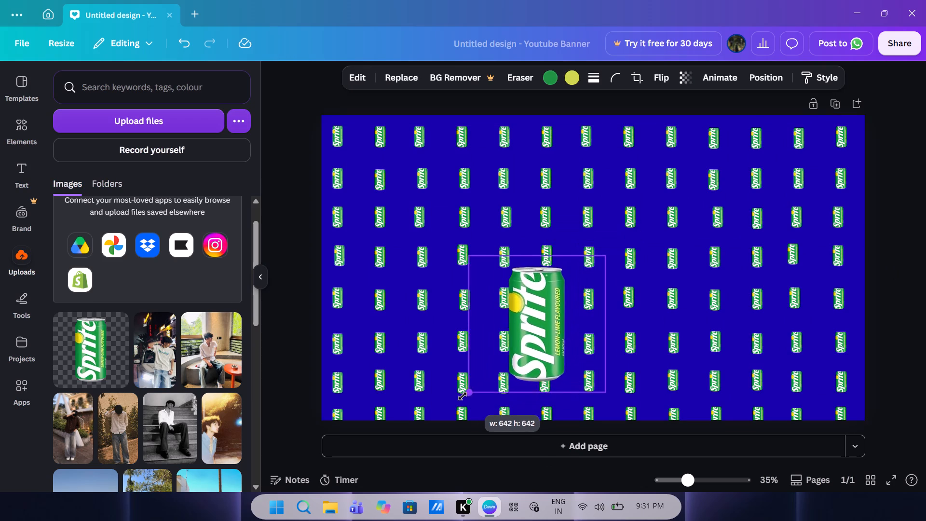
pyautogui.moveTo(463, 396); pyautogui.dragTo(453, 401)
pyautogui.moveTo(516, 320); pyautogui.dragTo(404, 267)
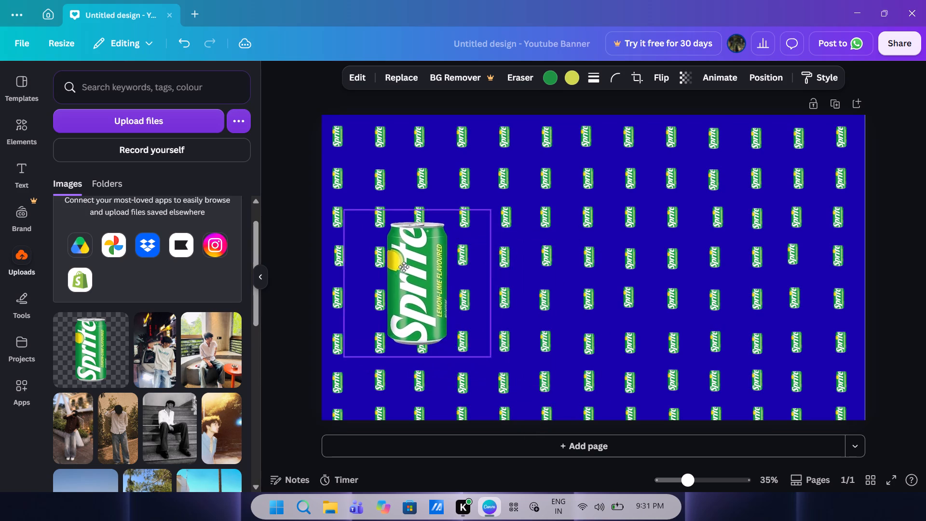
pyautogui.moveTo(404, 267); pyautogui.dragTo(453, 242)
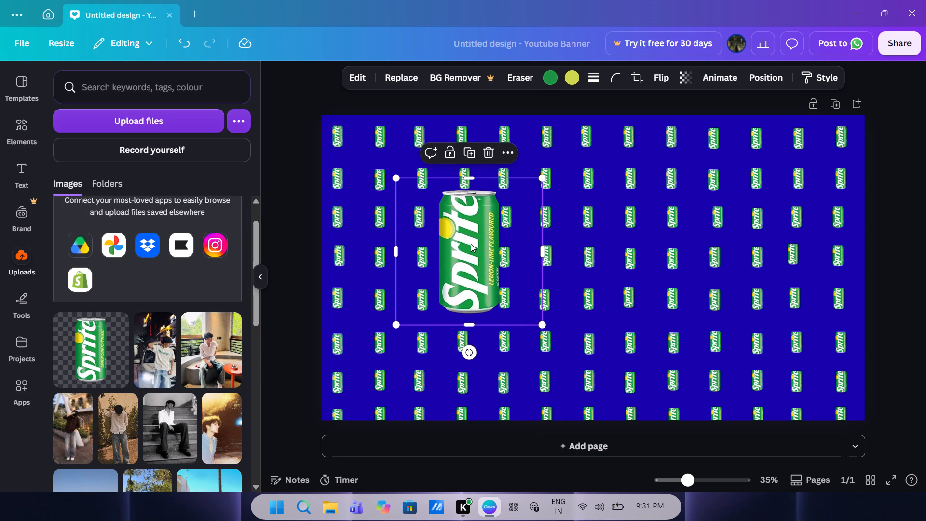
pyautogui.moveTo(471, 244); pyautogui.dragTo(398, 182)
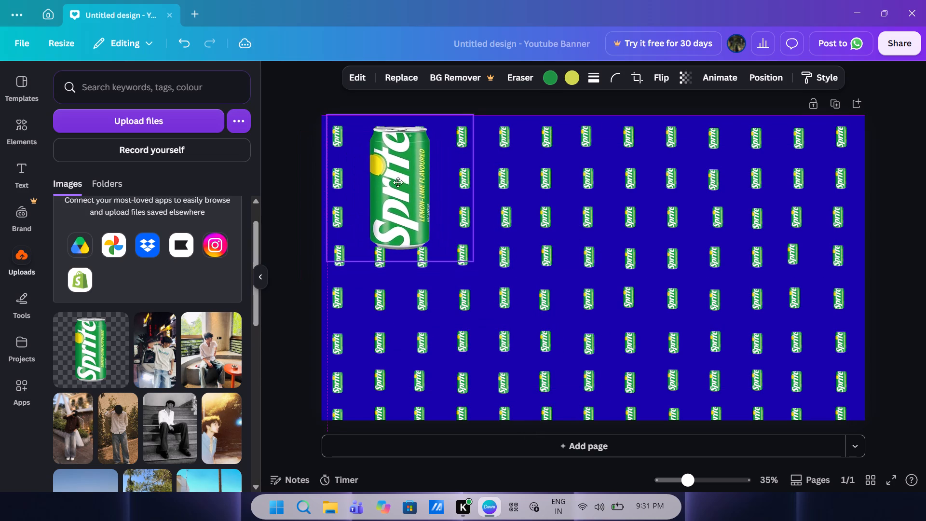
pyautogui.moveTo(398, 182); pyautogui.dragTo(530, 223)
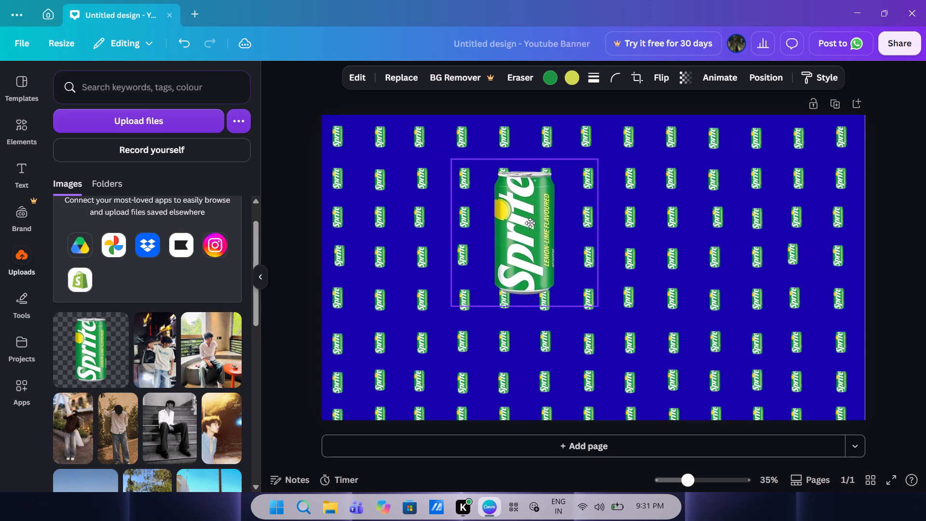
pyautogui.moveTo(530, 223); pyautogui.dragTo(535, 219)
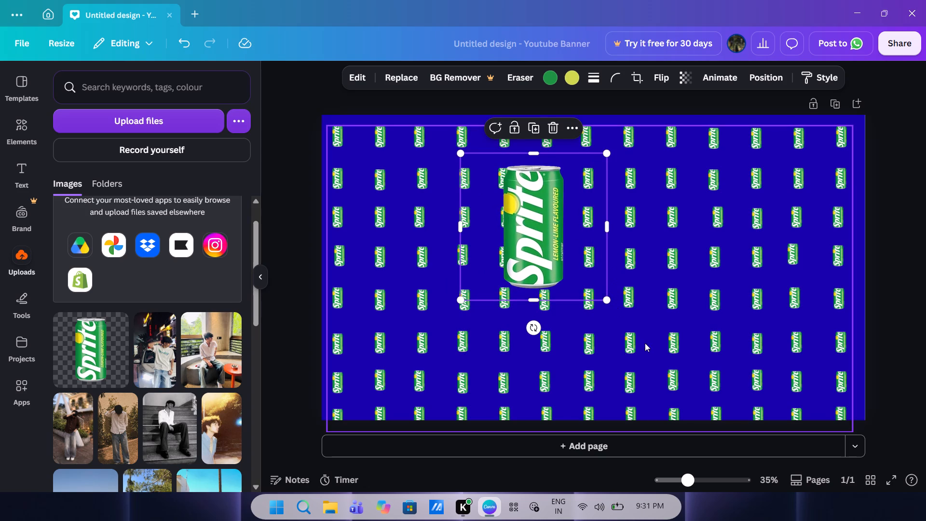
pyautogui.moveTo(606, 301); pyautogui.dragTo(654, 350)
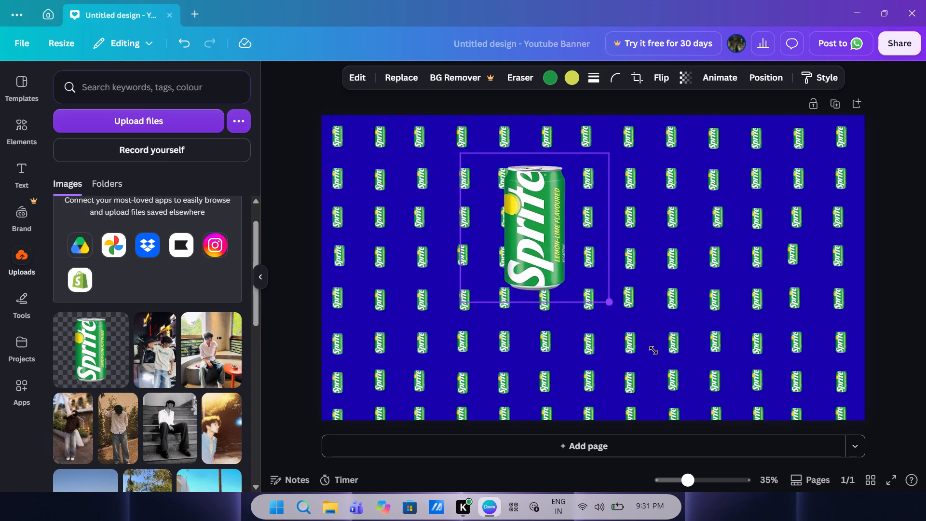
pyautogui.moveTo(654, 350); pyautogui.dragTo(711, 390)
pyautogui.moveTo(596, 285); pyautogui.dragTo(591, 282)
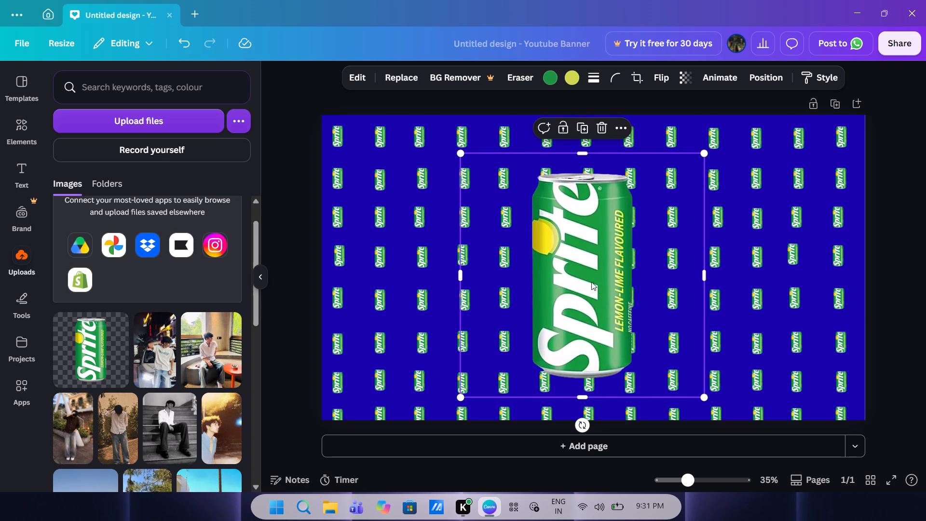
pyautogui.moveTo(591, 282); pyautogui.dragTo(576, 281)
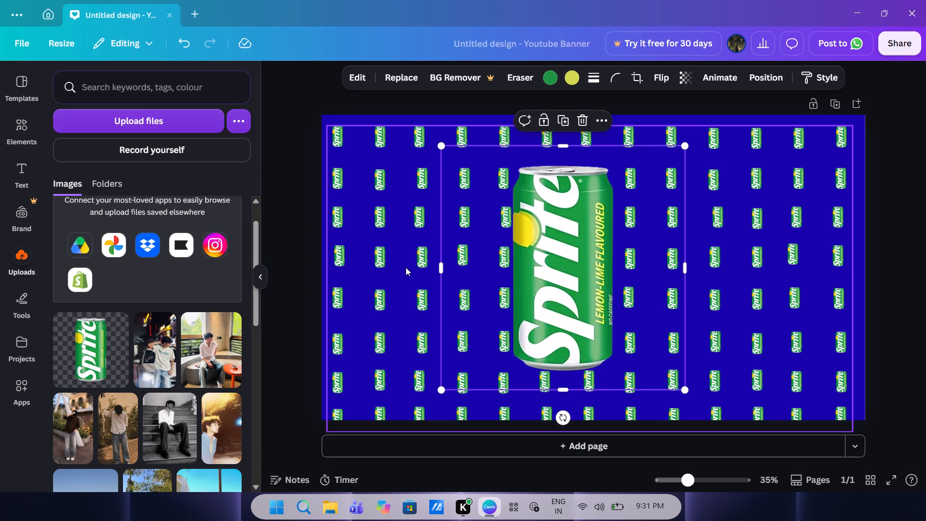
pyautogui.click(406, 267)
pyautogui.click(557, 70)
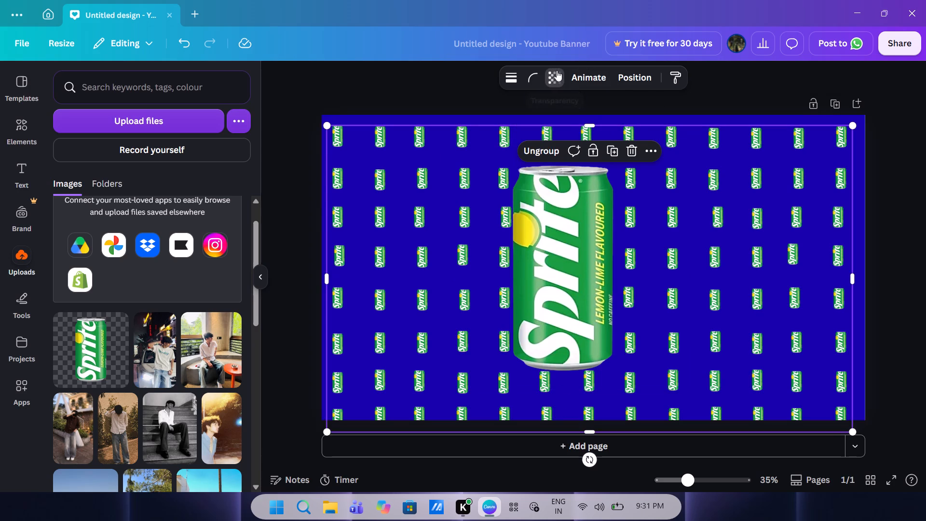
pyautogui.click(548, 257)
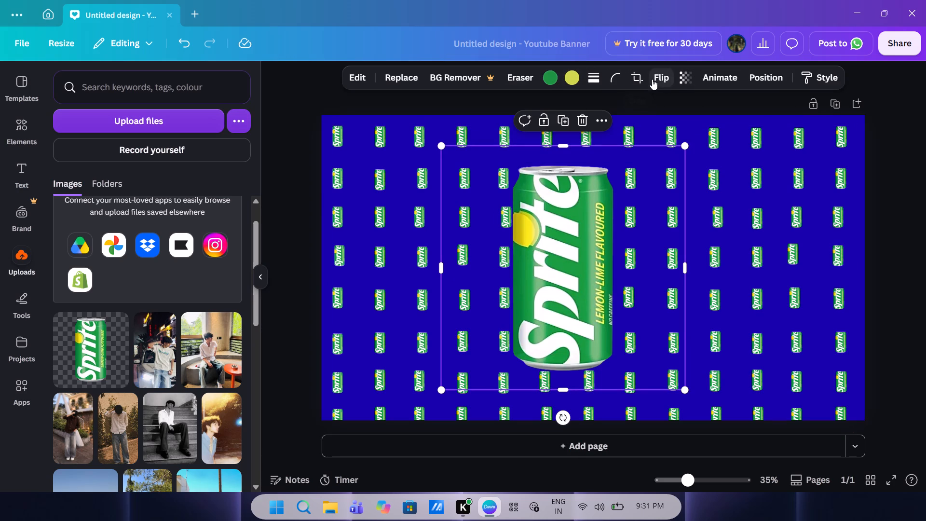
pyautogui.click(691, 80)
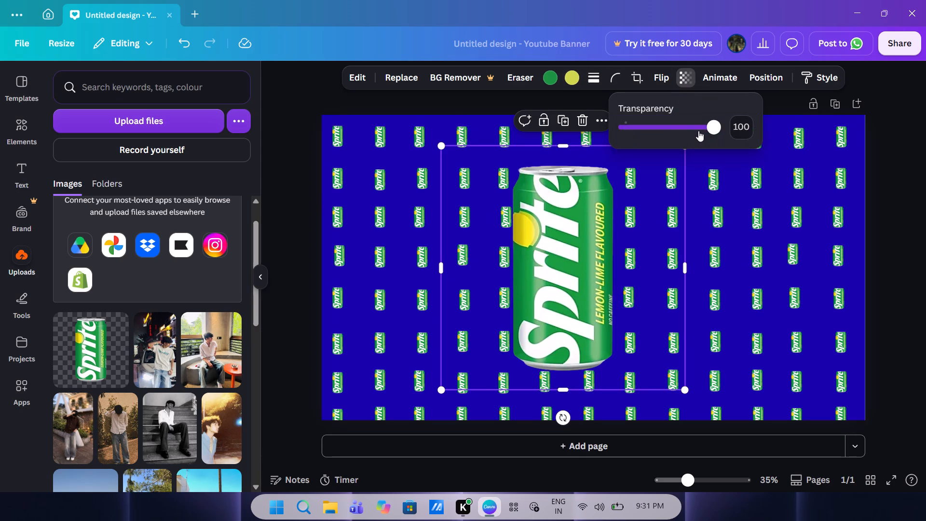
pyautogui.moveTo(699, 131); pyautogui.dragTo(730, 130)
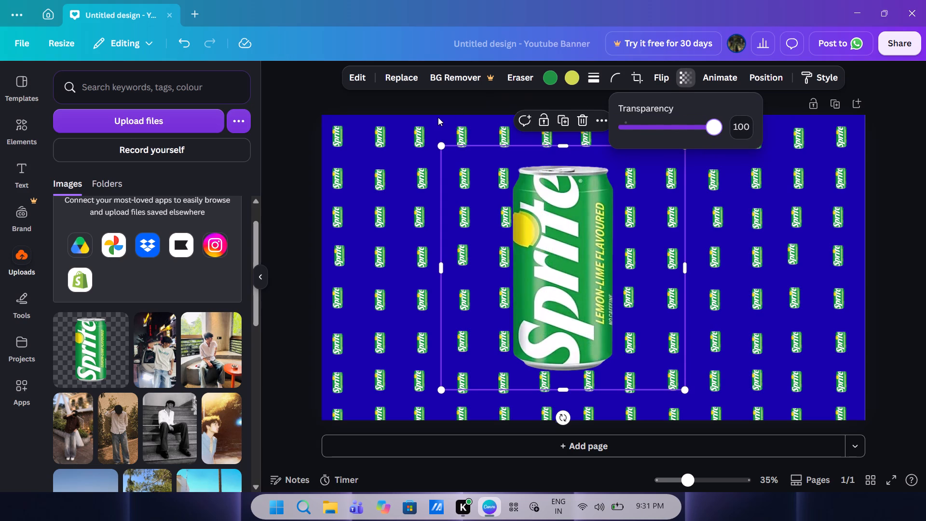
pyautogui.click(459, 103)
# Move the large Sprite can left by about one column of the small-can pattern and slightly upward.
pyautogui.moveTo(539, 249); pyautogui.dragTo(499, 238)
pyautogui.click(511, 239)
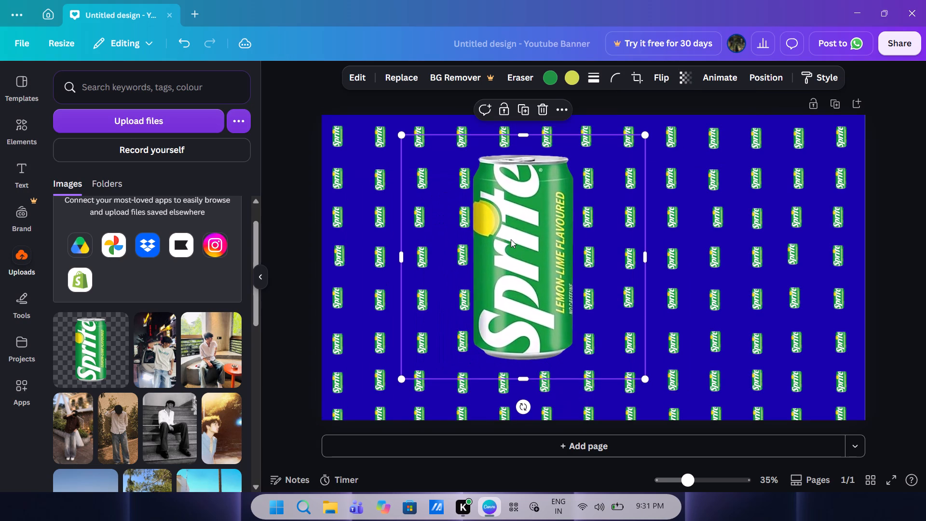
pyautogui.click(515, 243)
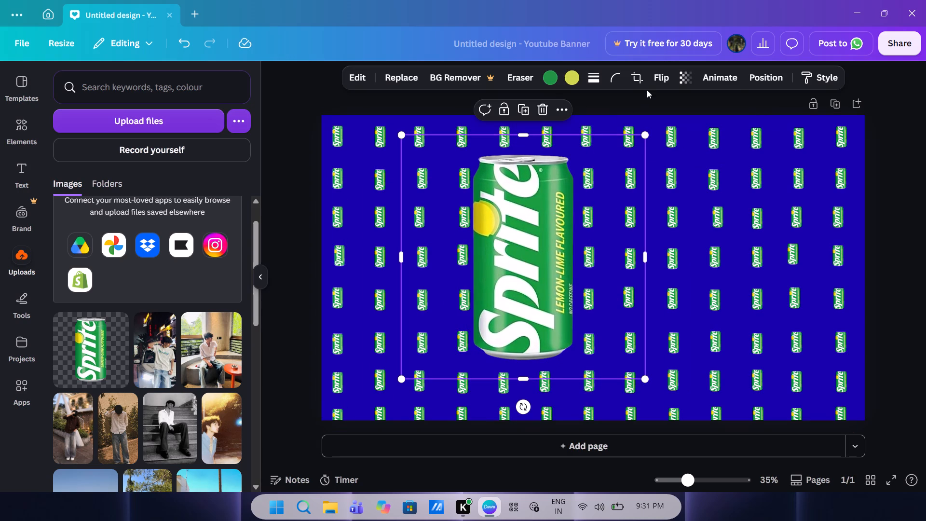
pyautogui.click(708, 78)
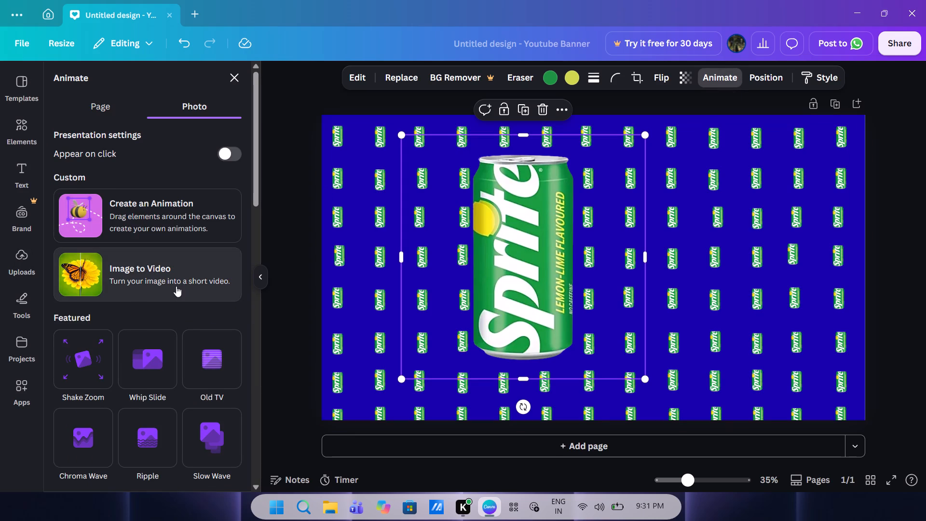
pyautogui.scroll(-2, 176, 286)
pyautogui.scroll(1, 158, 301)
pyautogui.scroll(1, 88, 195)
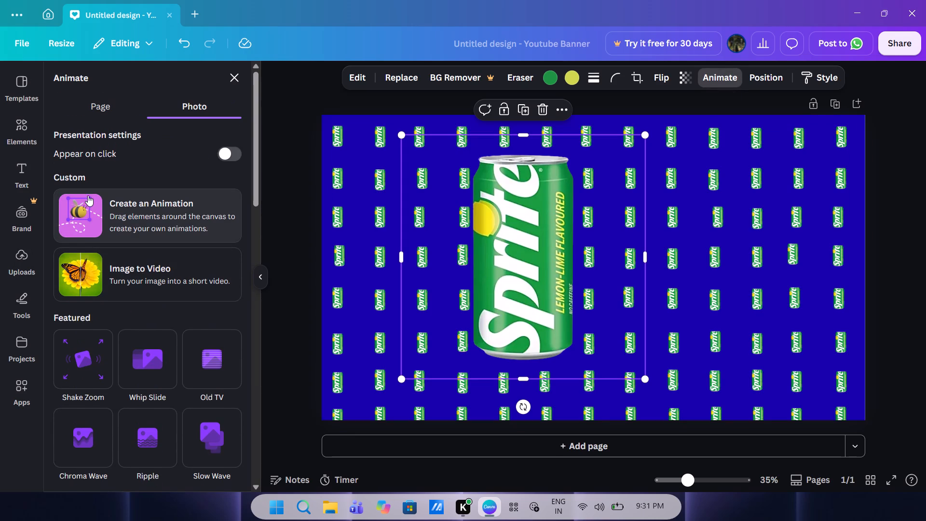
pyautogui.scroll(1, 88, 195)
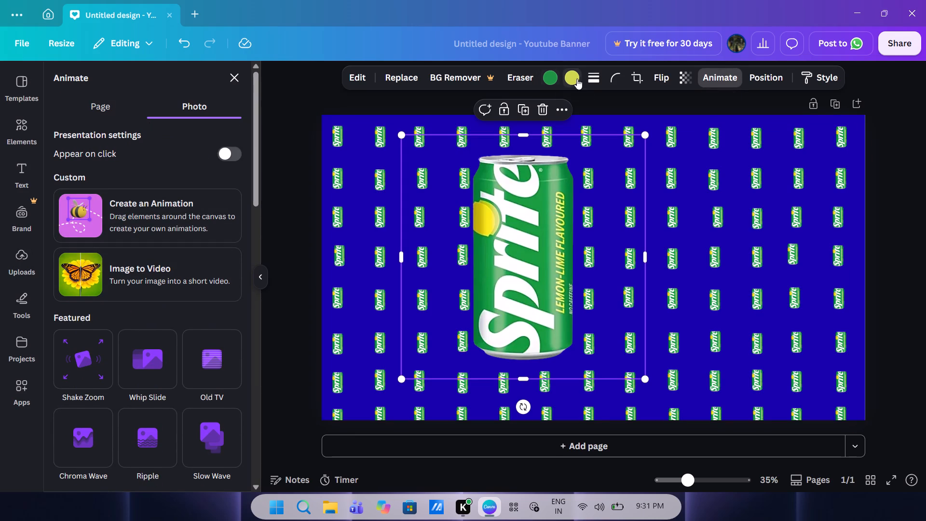
# Try several shadow styles on the large Sprite can, including Glow, Page lift and Angled, and settle on the Backdrop shadow.
pyautogui.click(369, 86)
pyautogui.click(347, 80)
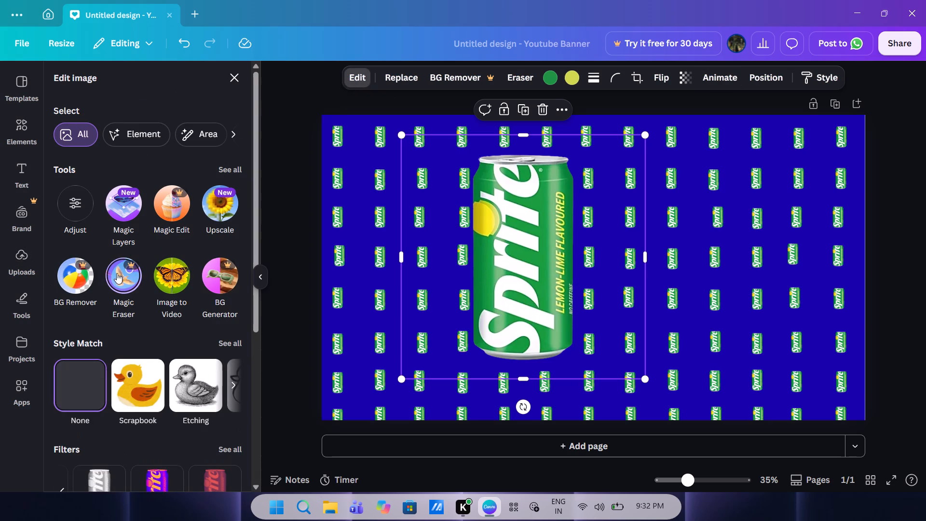
pyautogui.scroll(-1, 117, 273)
pyautogui.scroll(-2, 131, 346)
pyautogui.scroll(-1, 99, 294)
pyautogui.scroll(-2, 123, 383)
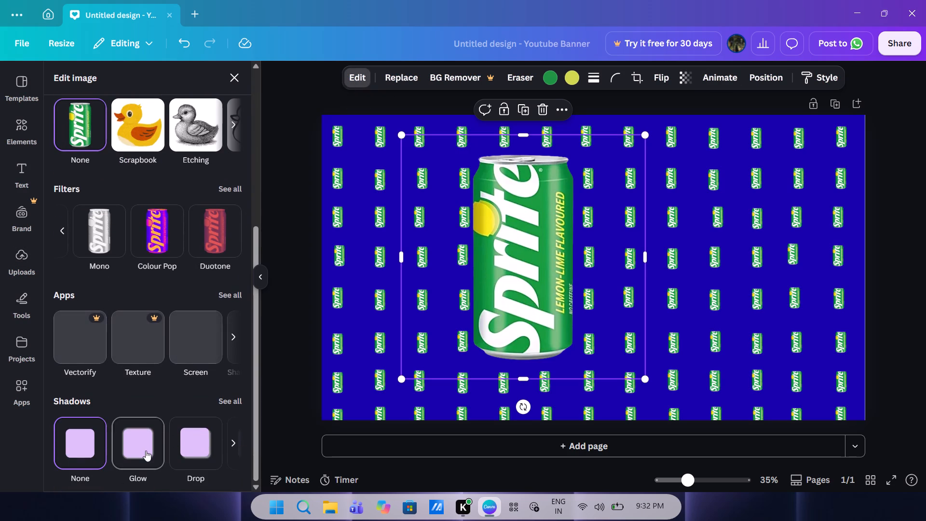
pyautogui.click(146, 451)
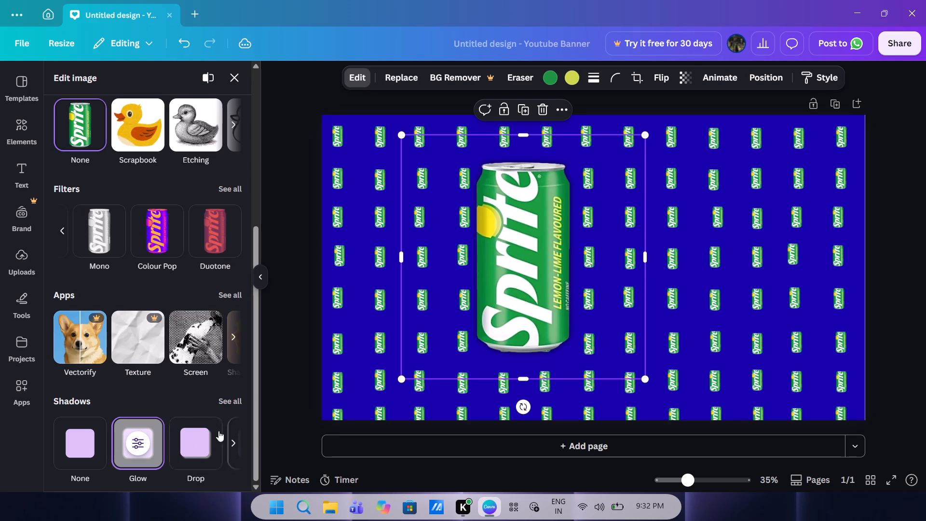
pyautogui.click(185, 452)
pyautogui.hscroll(-3, 169, 452)
pyautogui.click(131, 455)
pyautogui.hscroll(-2, 131, 455)
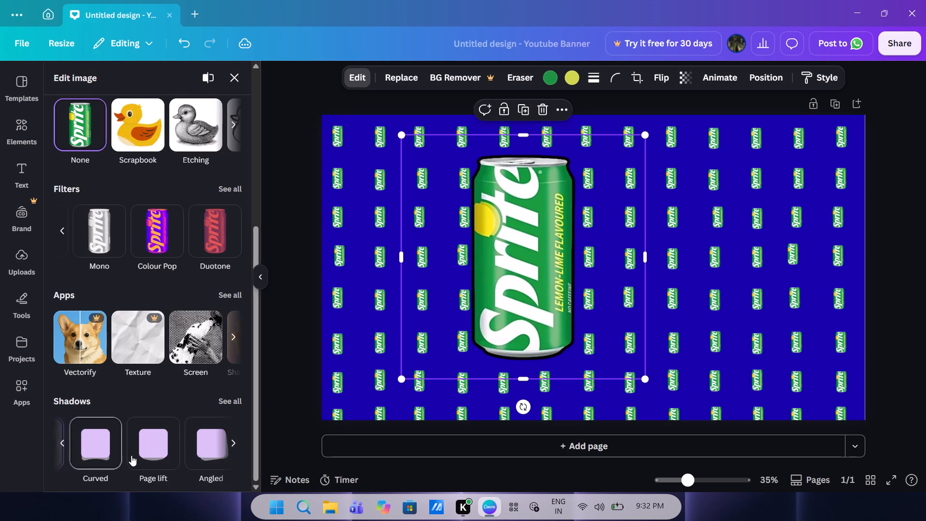
pyautogui.click(156, 452)
pyautogui.hscroll(-1, 156, 452)
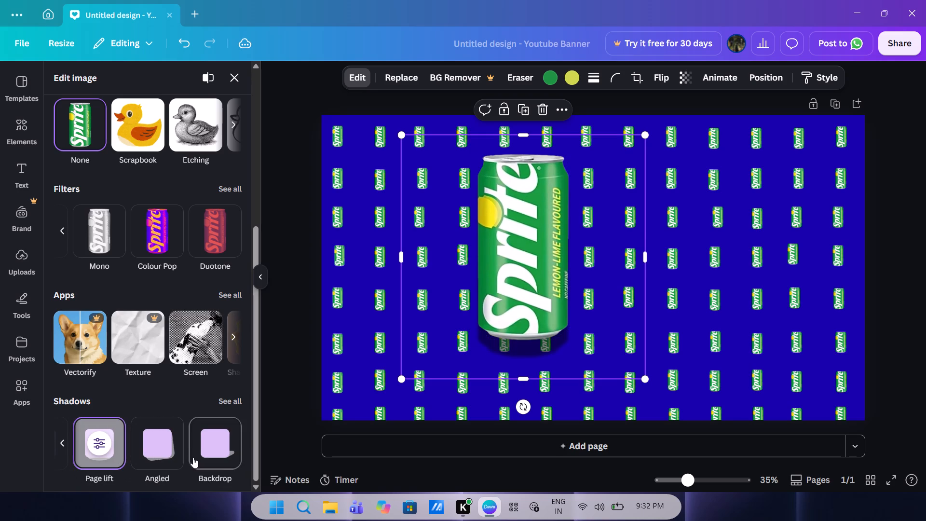
pyautogui.click(193, 457)
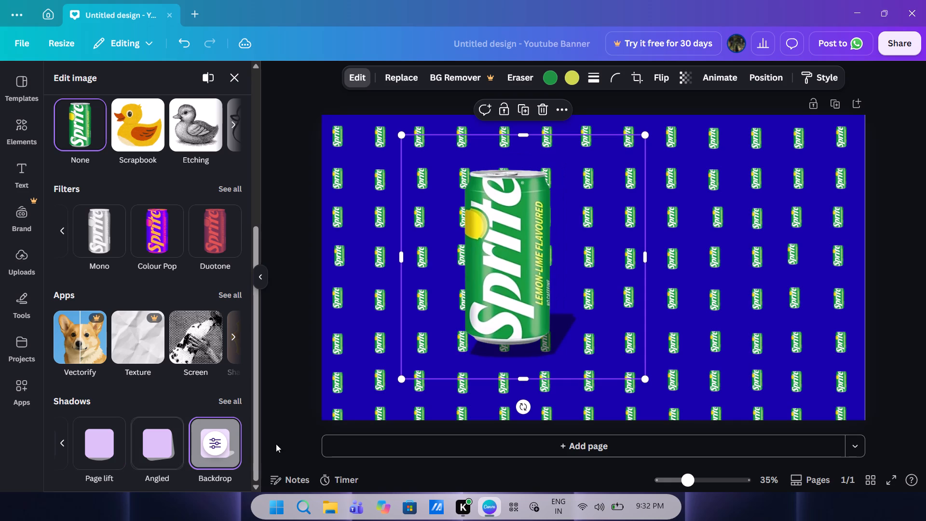
pyautogui.click(163, 460)
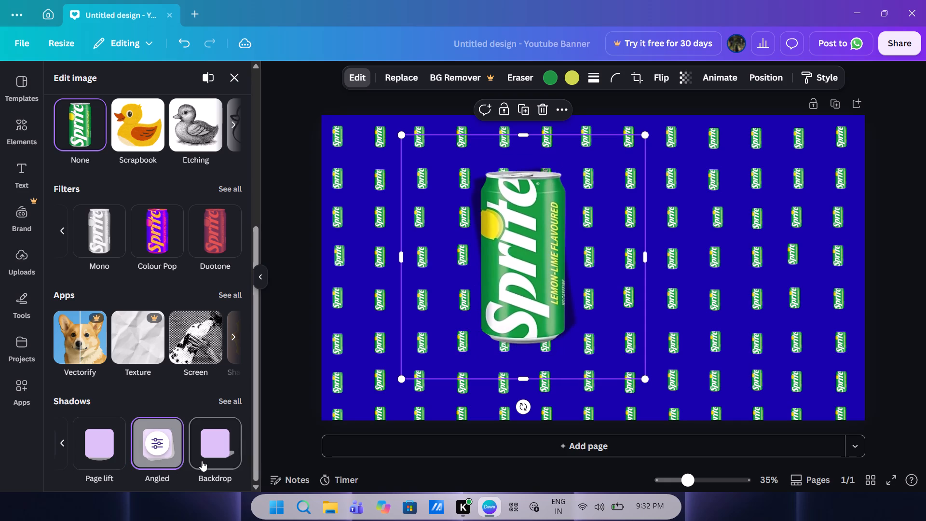
pyautogui.click(202, 461)
# Reposition the large Sprite can just left of the banner's centre, at about mid-height.
pyautogui.moveTo(498, 300); pyautogui.dragTo(468, 299)
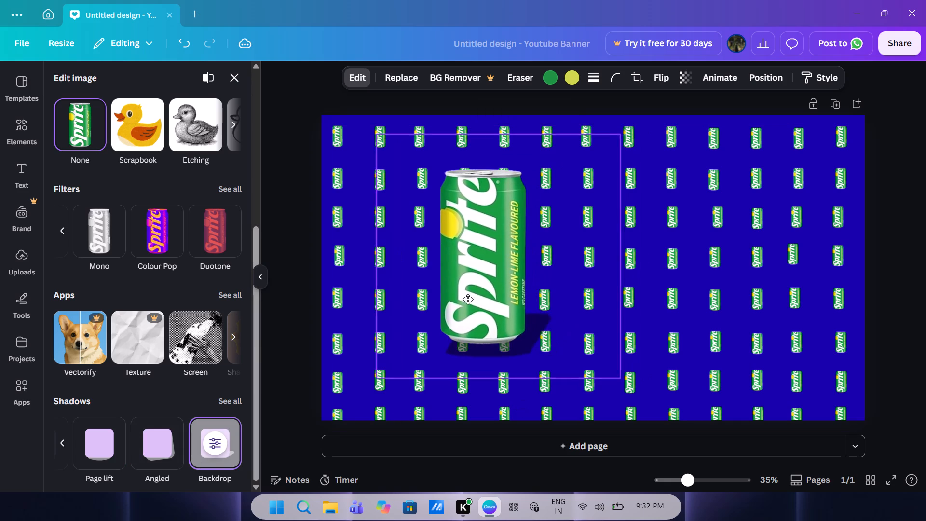
pyautogui.moveTo(468, 299); pyautogui.dragTo(477, 290)
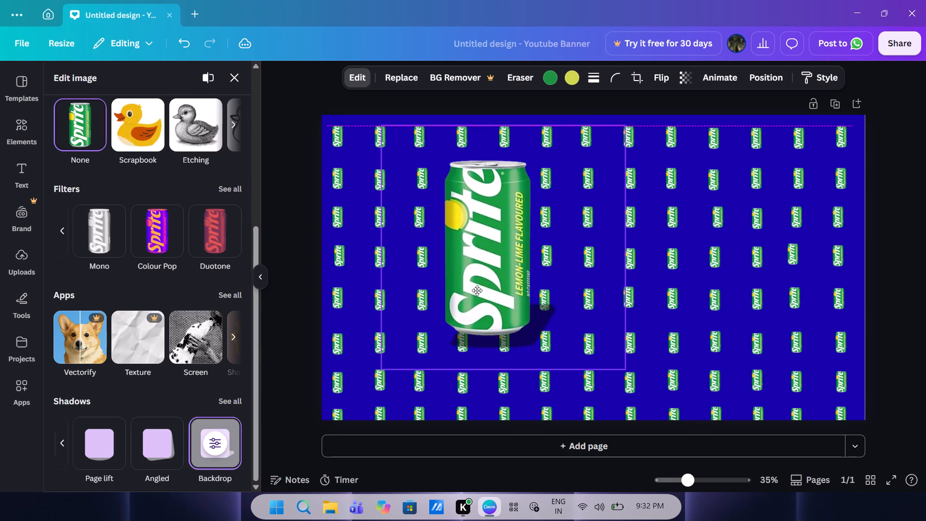
pyautogui.moveTo(477, 290); pyautogui.dragTo(559, 304)
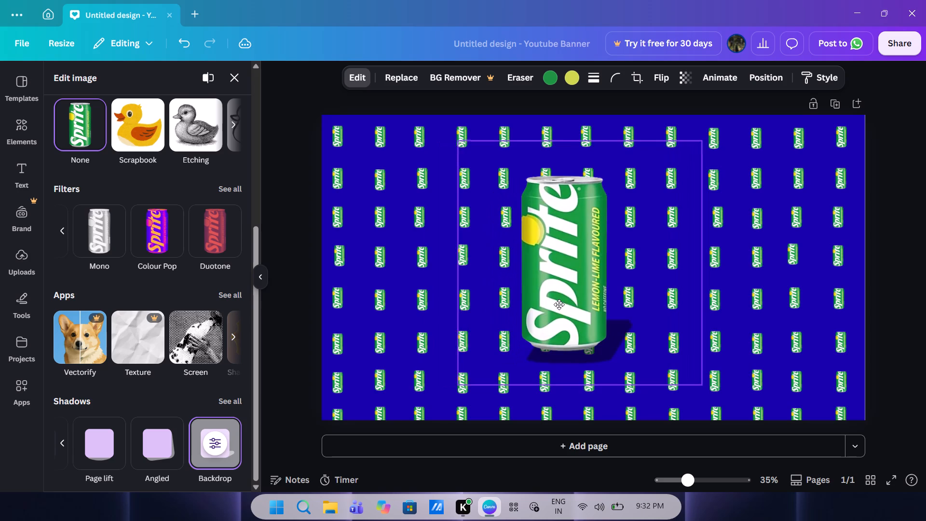
pyautogui.moveTo(559, 304); pyautogui.dragTo(553, 302)
# Search the design elements for "green lemon".
pyautogui.scroll(1, 147, 253)
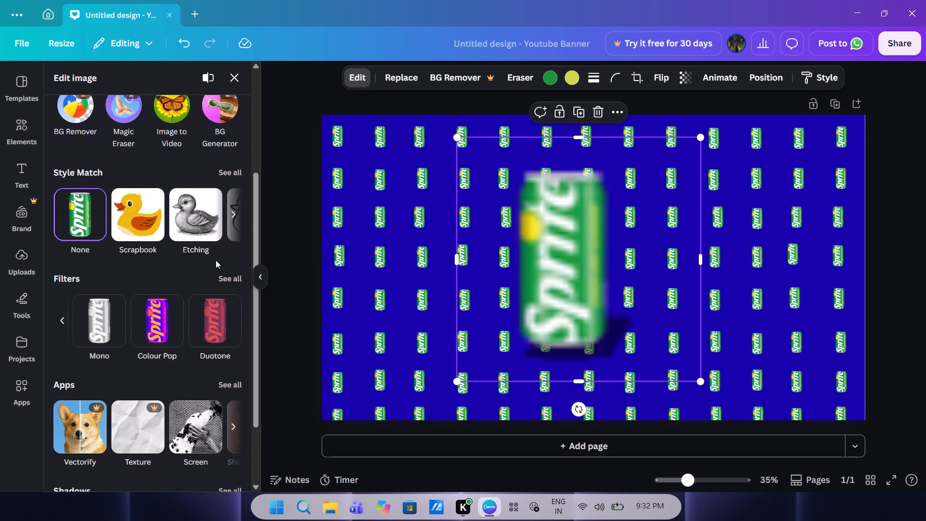
pyautogui.scroll(2, 216, 260)
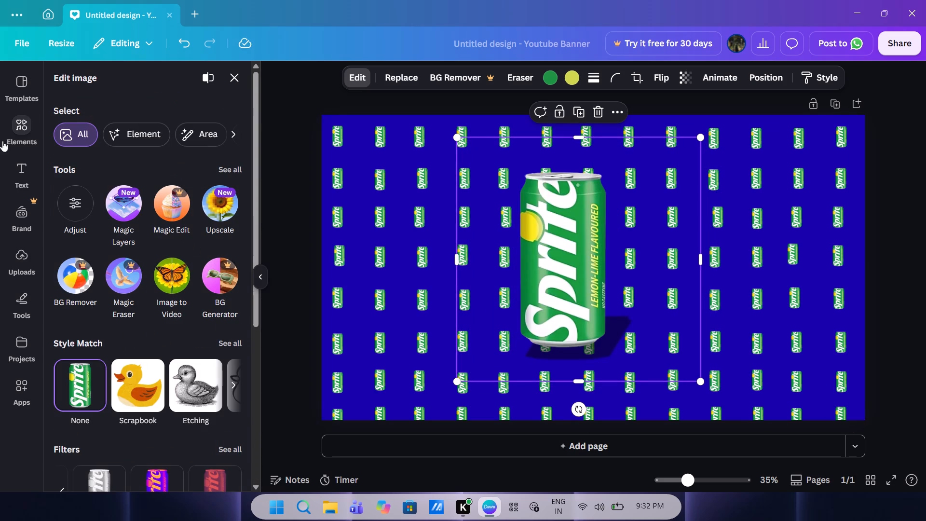
pyautogui.click(19, 137)
pyautogui.click(105, 96)
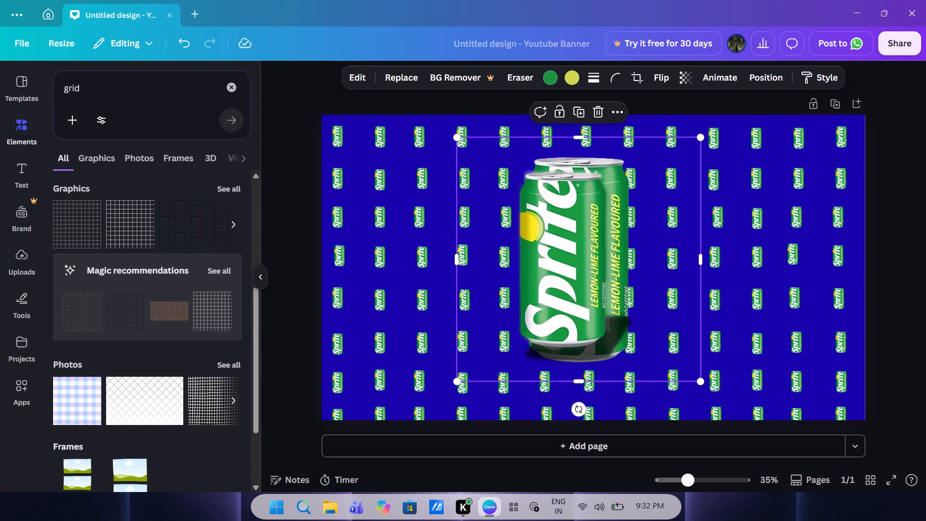
pyautogui.press('BackSpace')
pyautogui.press('BackSpace')
pyautogui.press('BackSpace')
pyautogui.press('BackSpace')
pyautogui.press('BackSpace')
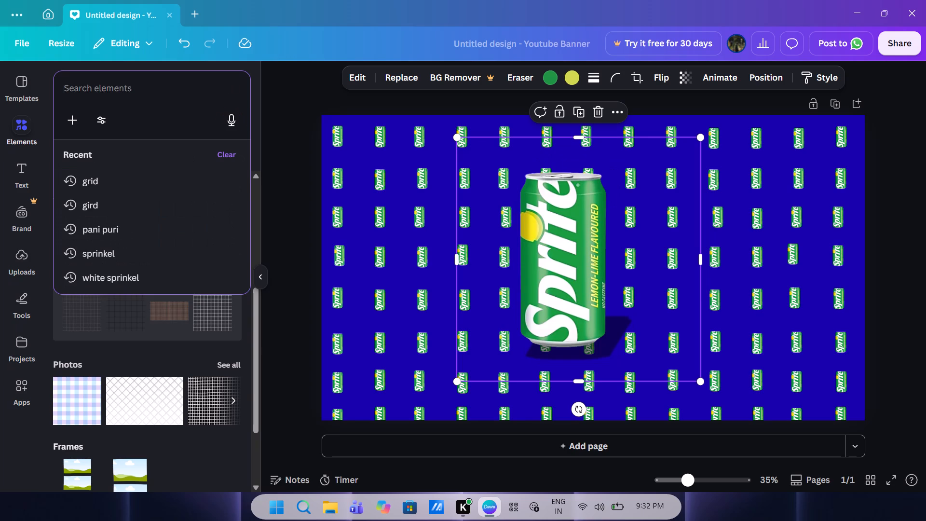
pyautogui.write('le')
pyautogui.press('BackSpace')
pyautogui.press('BackSpace')
pyautogui.write('green meno')
pyautogui.press('BackSpace')
pyautogui.press('BackSpace')
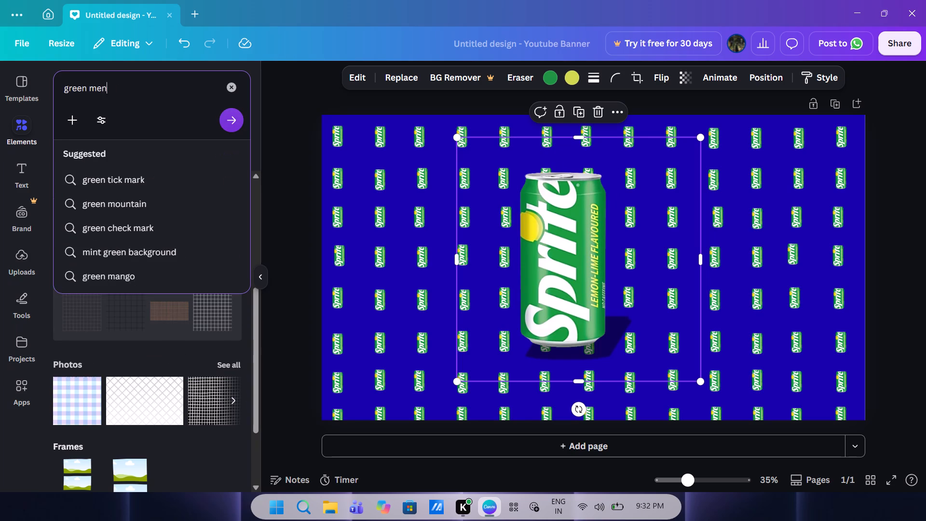
pyautogui.press('o')
pyautogui.press('BackSpace')
pyautogui.press('BackSpace')
pyautogui.press('BackSpace')
pyautogui.write('lemon')
pyautogui.press('Return')
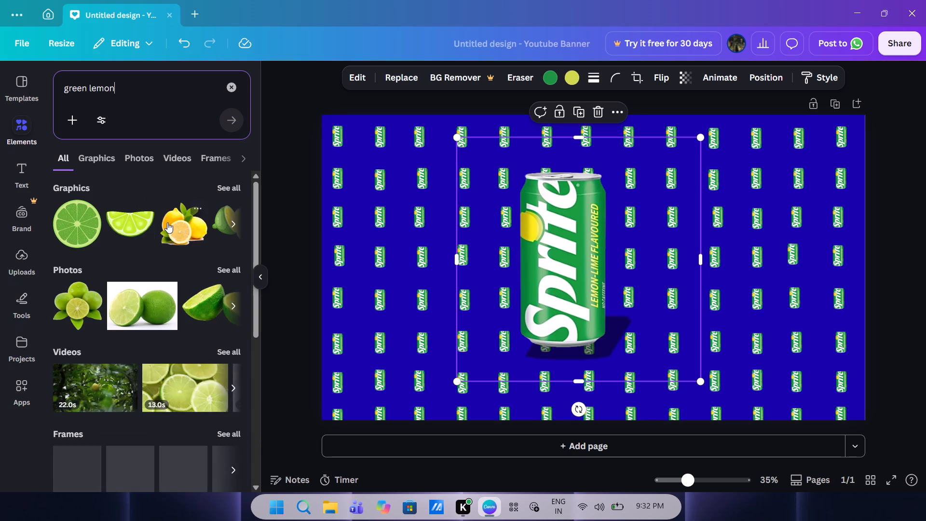
# Browse the green lemon graphics, and add the photo of clustered limes with a cut half and leaves to the banner.
pyautogui.hscroll(-2, 167, 222)
pyautogui.hscroll(-2, 125, 228)
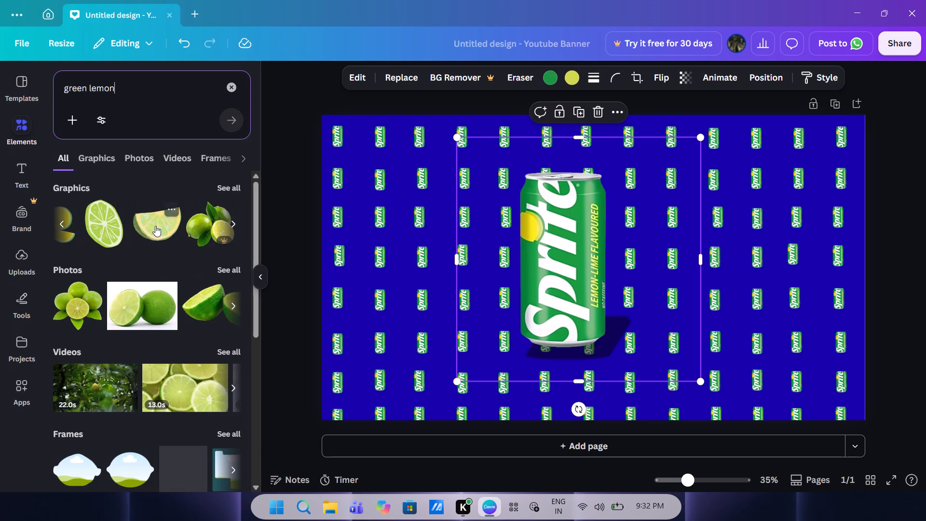
pyautogui.hscroll(-7, 155, 226)
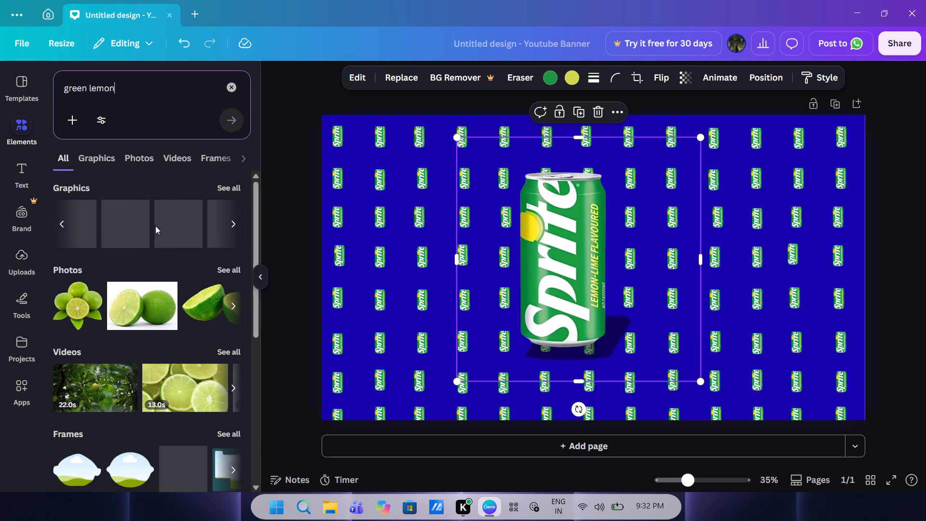
pyautogui.click(74, 299)
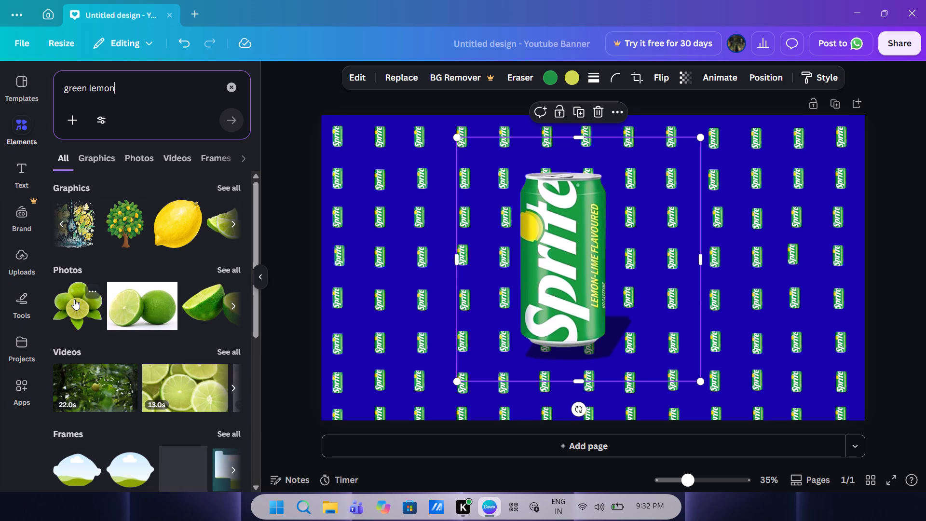
# Send the lime cluster backward one layer, behind the large Sprite can.
pyautogui.click(601, 242)
pyautogui.rightClick(601, 242)
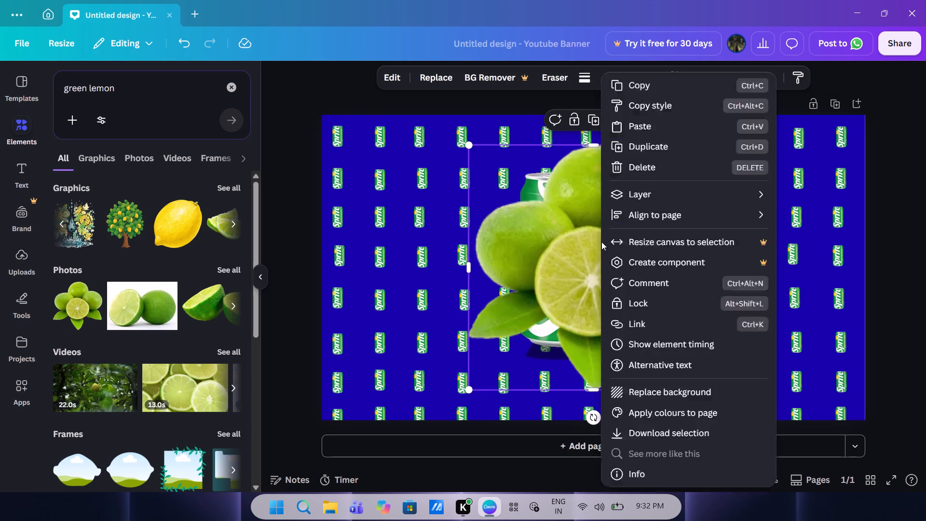
pyautogui.rightClick(601, 265)
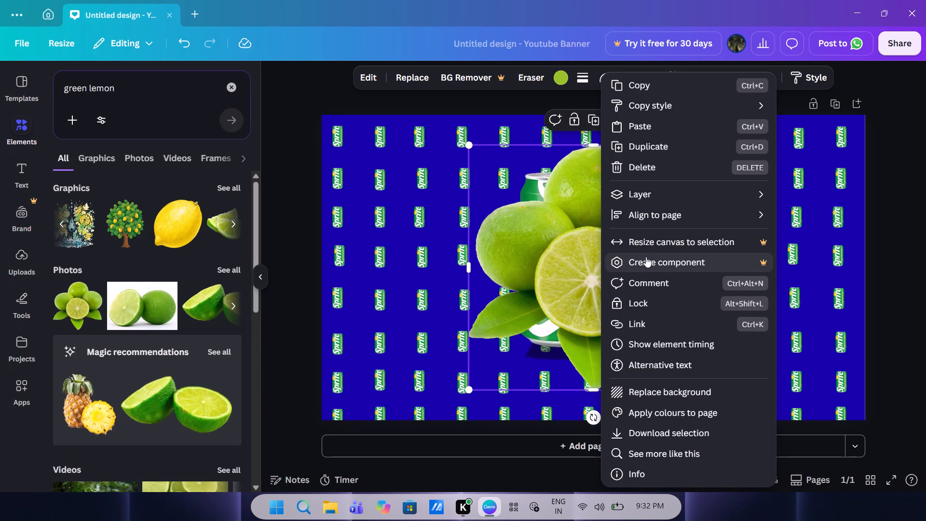
pyautogui.click(640, 201)
pyautogui.click(517, 237)
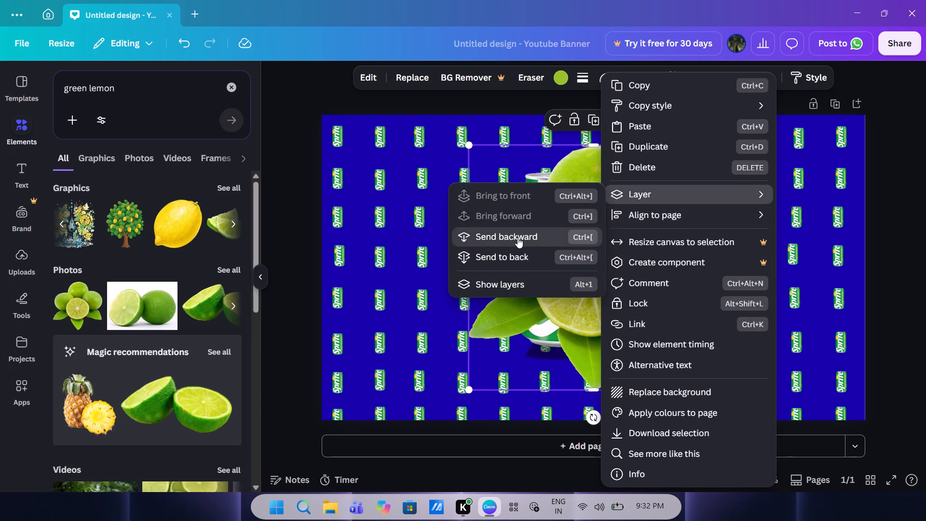
# Select the large Sprite can and narrow its image frame slightly from the right edge, keeping the can's size.
pyautogui.moveTo(488, 327); pyautogui.dragTo(401, 364)
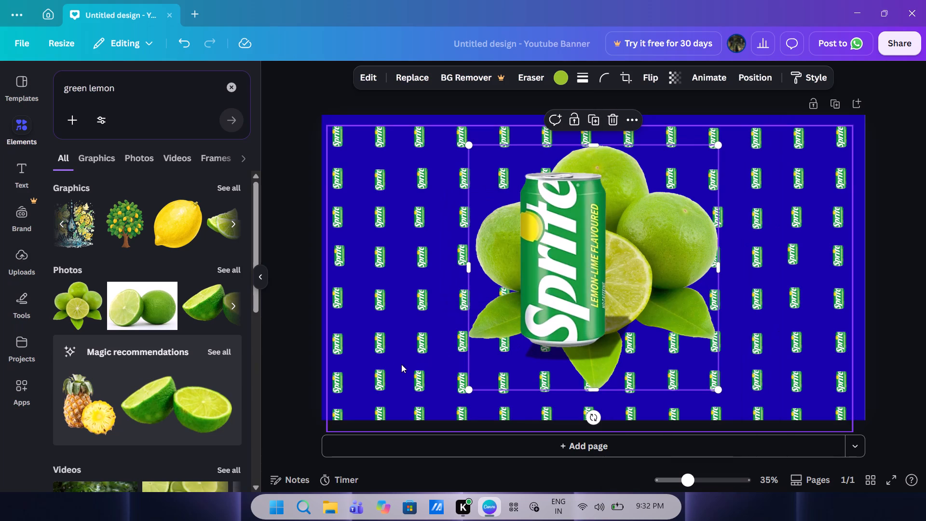
pyautogui.moveTo(401, 364); pyautogui.dragTo(628, 277)
pyautogui.click(628, 277)
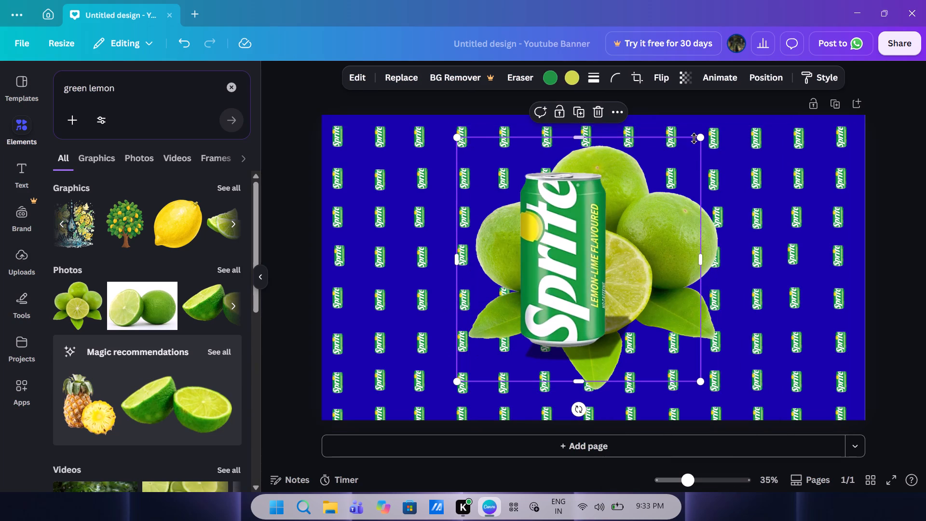
pyautogui.moveTo(701, 142); pyautogui.dragTo(703, 168)
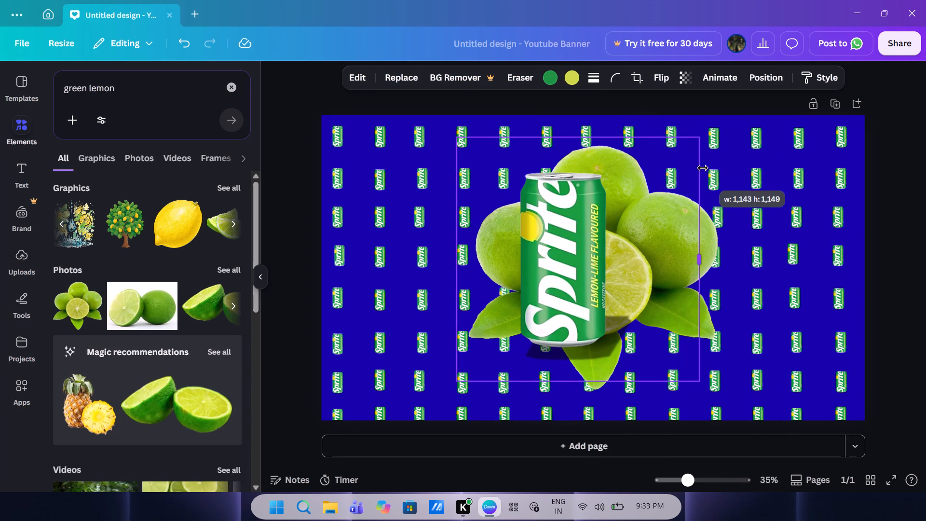
pyautogui.moveTo(703, 168); pyautogui.dragTo(691, 173)
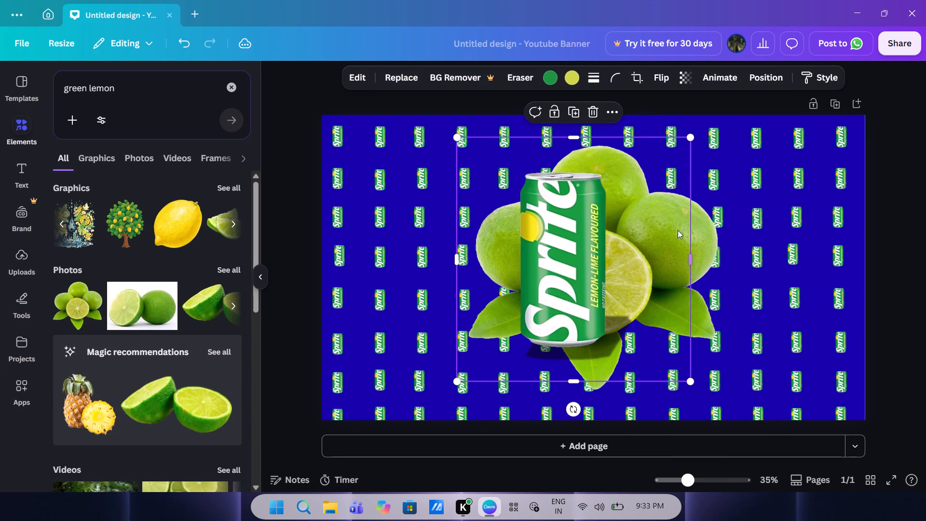
# Shrink the lime cluster to about a third of its size and place it behind the large can's lower-left side.
pyautogui.click(672, 244)
pyautogui.click(708, 236)
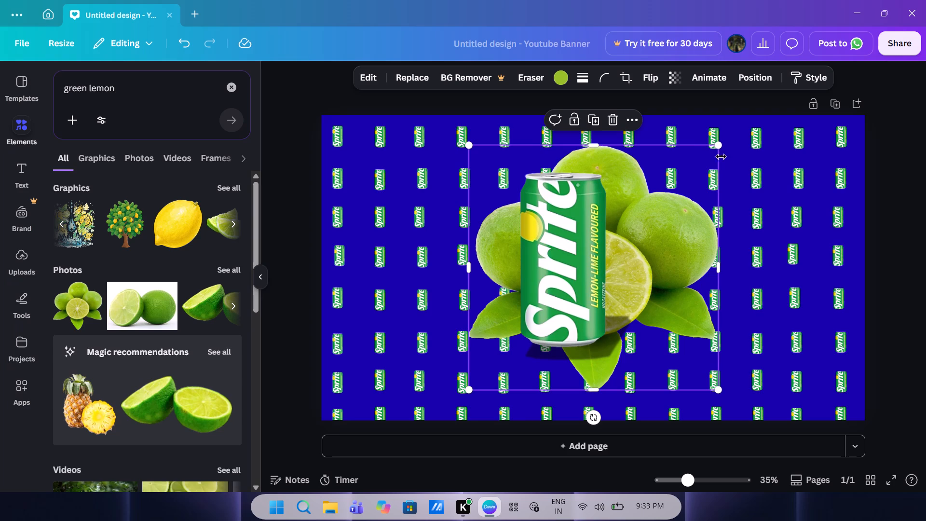
pyautogui.moveTo(719, 142); pyautogui.dragTo(540, 302)
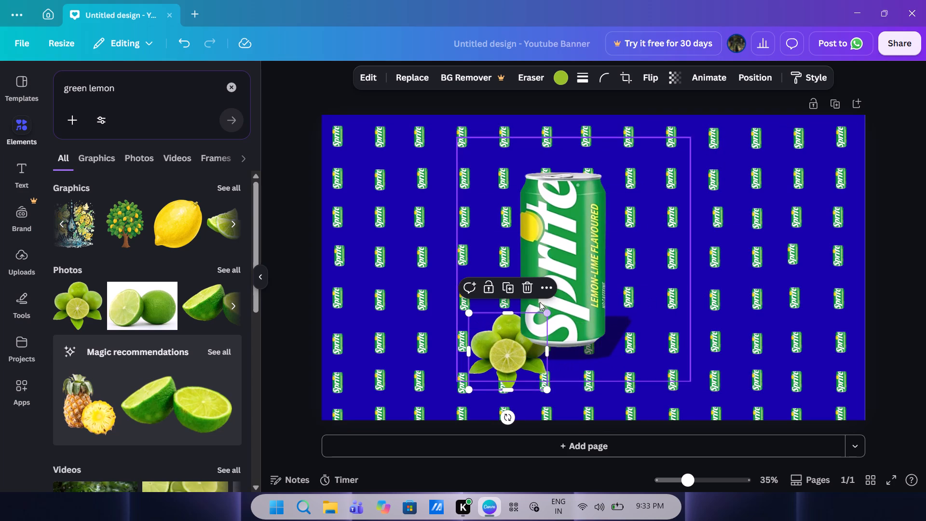
pyautogui.moveTo(486, 354); pyautogui.dragTo(482, 327)
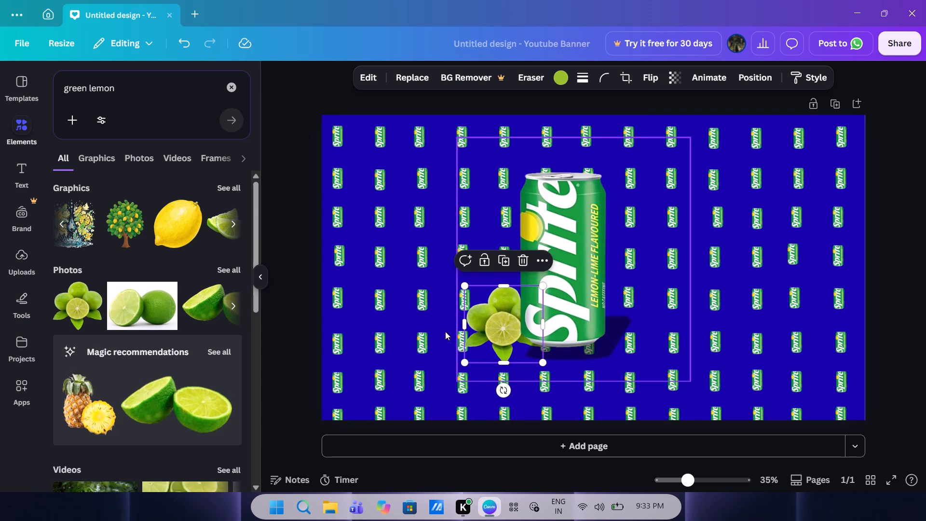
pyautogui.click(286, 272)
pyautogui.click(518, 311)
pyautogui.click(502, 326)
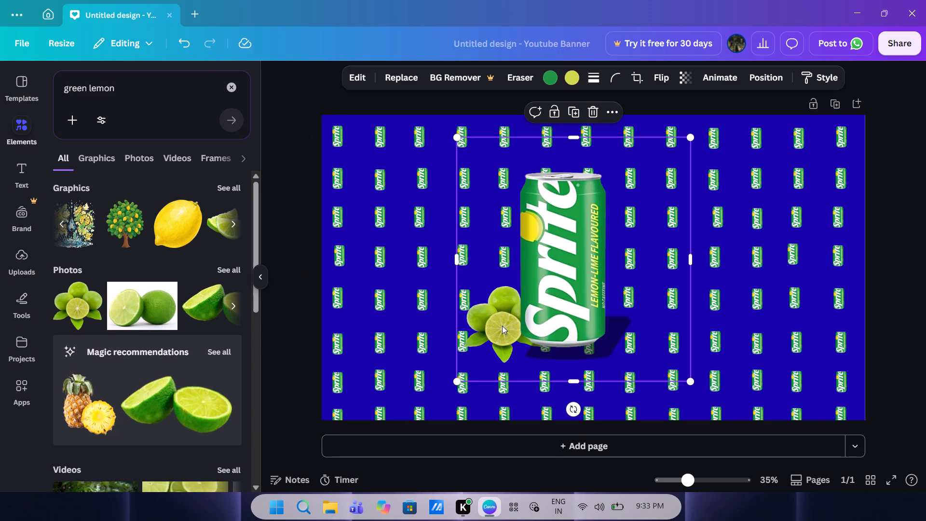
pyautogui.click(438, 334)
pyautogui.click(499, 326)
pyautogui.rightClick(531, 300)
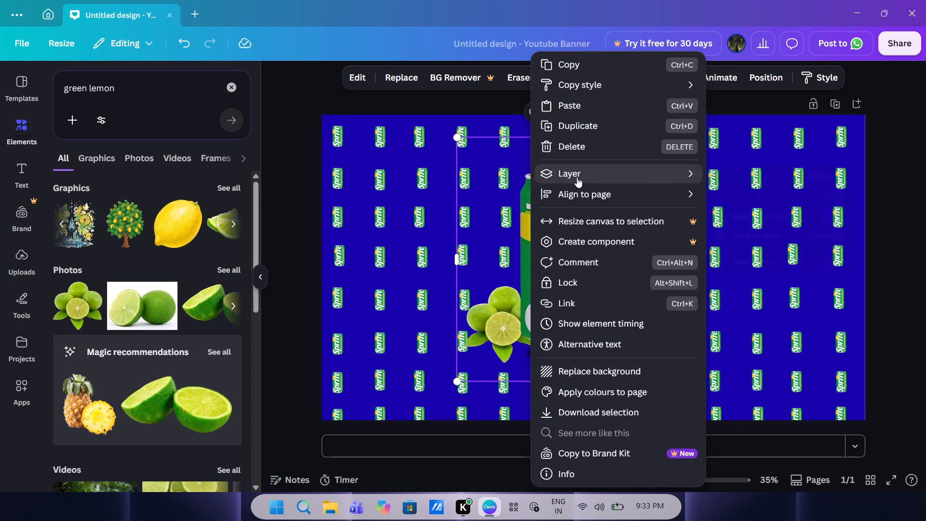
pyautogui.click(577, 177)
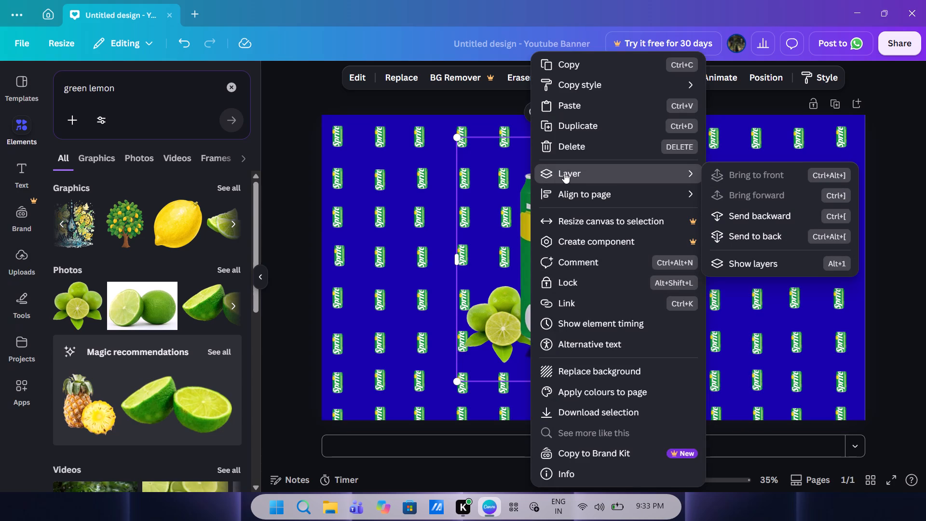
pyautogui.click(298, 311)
# Move the lime cluster clear of the large Sprite can, and reposition the can near the banner's centre.
pyautogui.moveTo(541, 279); pyautogui.dragTo(590, 260)
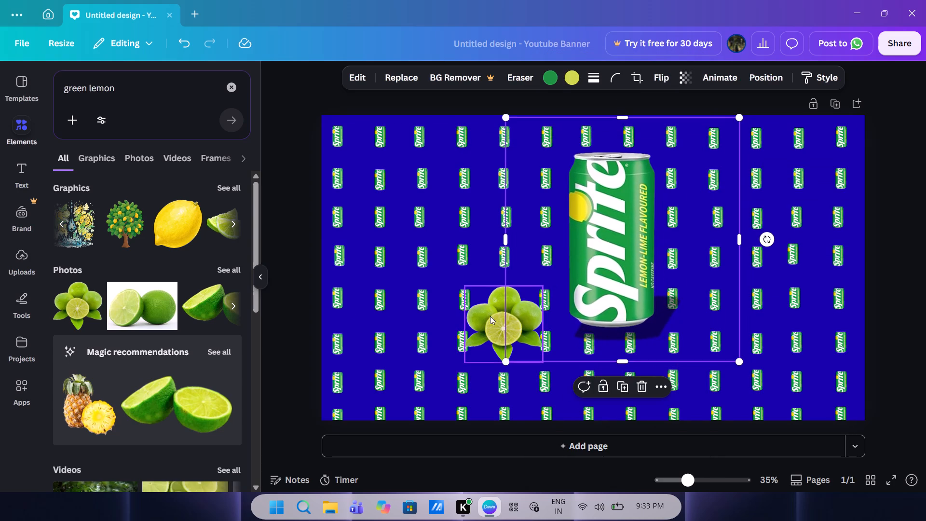
pyautogui.moveTo(487, 321); pyautogui.dragTo(359, 338)
pyautogui.moveTo(584, 288); pyautogui.dragTo(520, 313)
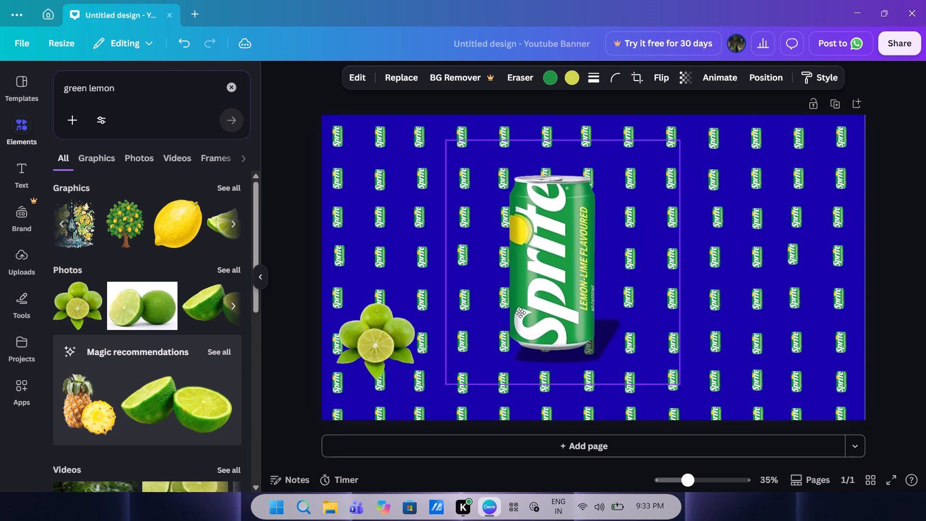
pyautogui.moveTo(520, 313); pyautogui.dragTo(561, 313)
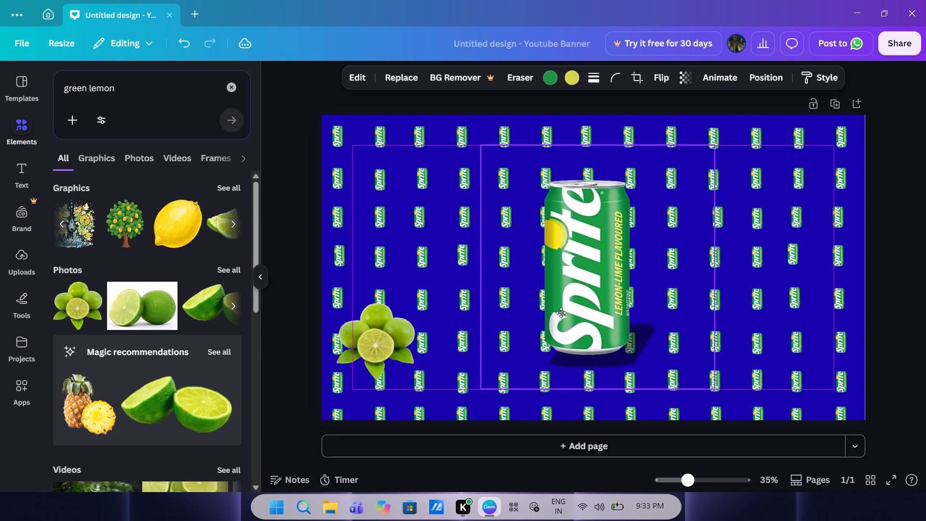
pyautogui.moveTo(561, 313); pyautogui.dragTo(568, 315)
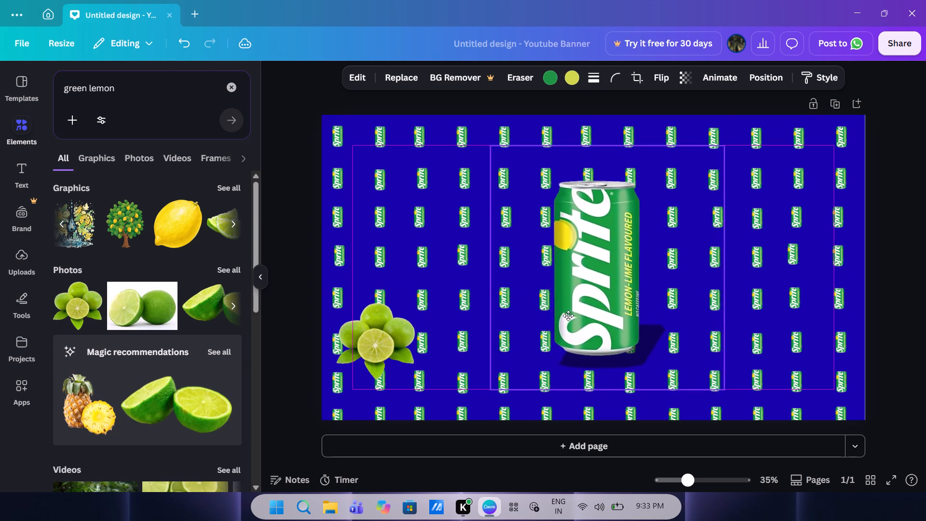
pyautogui.moveTo(568, 315); pyautogui.dragTo(553, 318)
# Tilt the lime cluster counterclockwise and tuck it behind the lower-left side of the large Sprite can.
pyautogui.moveTo(382, 346); pyautogui.dragTo(525, 345)
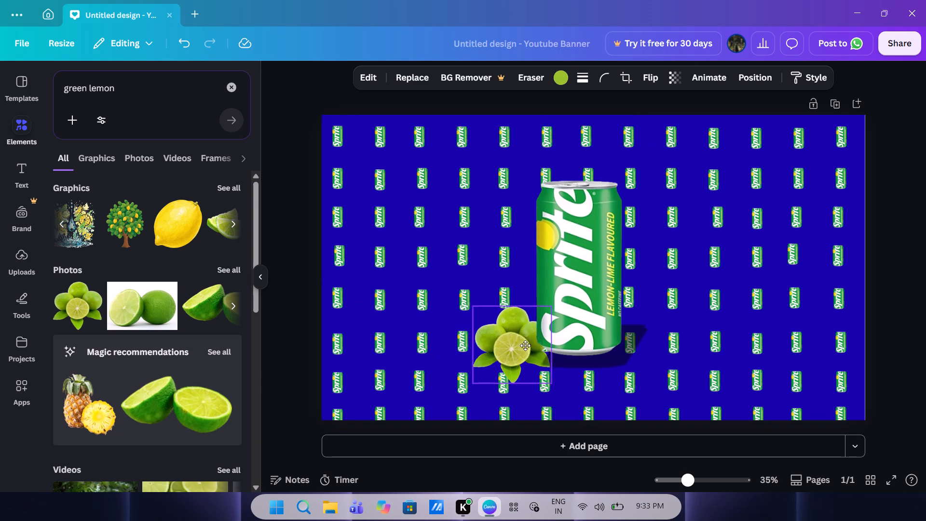
pyautogui.moveTo(525, 345); pyautogui.dragTo(435, 335)
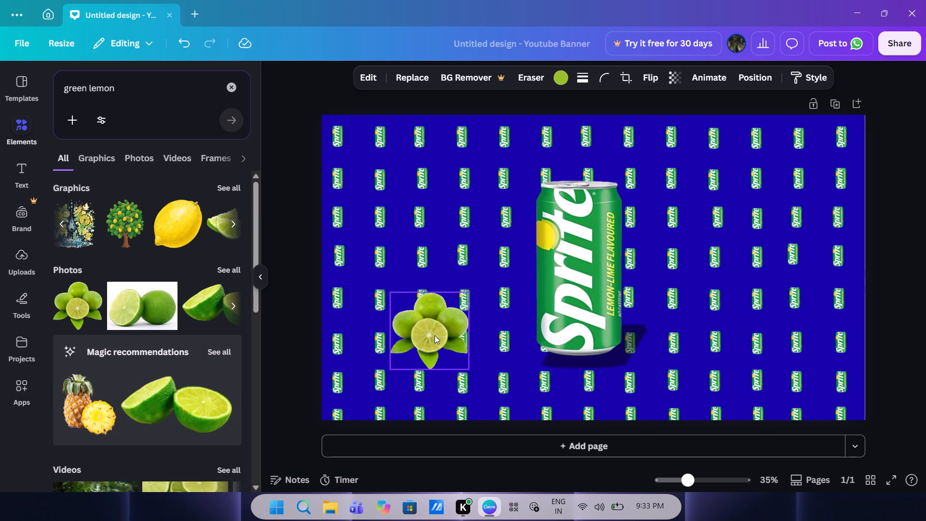
pyautogui.moveTo(428, 394); pyautogui.dragTo(438, 394)
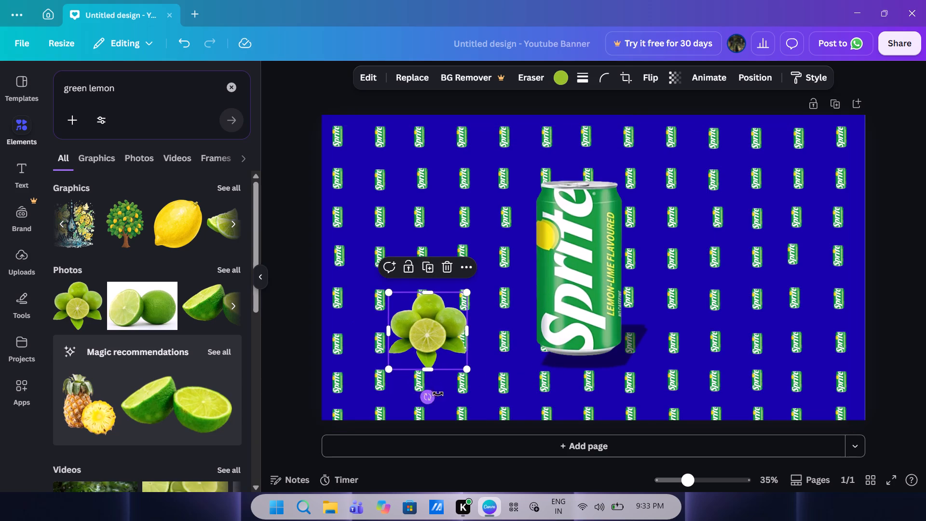
pyautogui.moveTo(438, 394); pyautogui.dragTo(456, 382)
pyautogui.moveTo(416, 332); pyautogui.dragTo(515, 341)
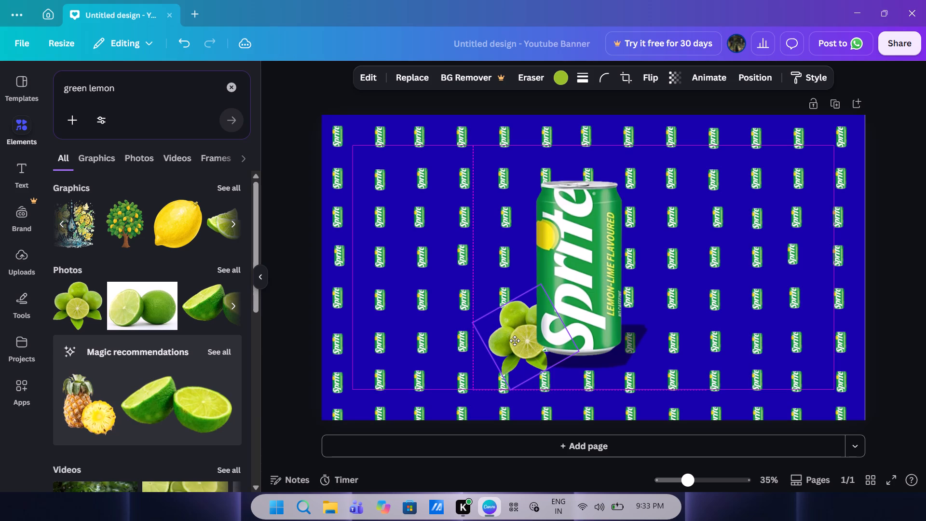
pyautogui.moveTo(515, 341); pyautogui.dragTo(518, 336)
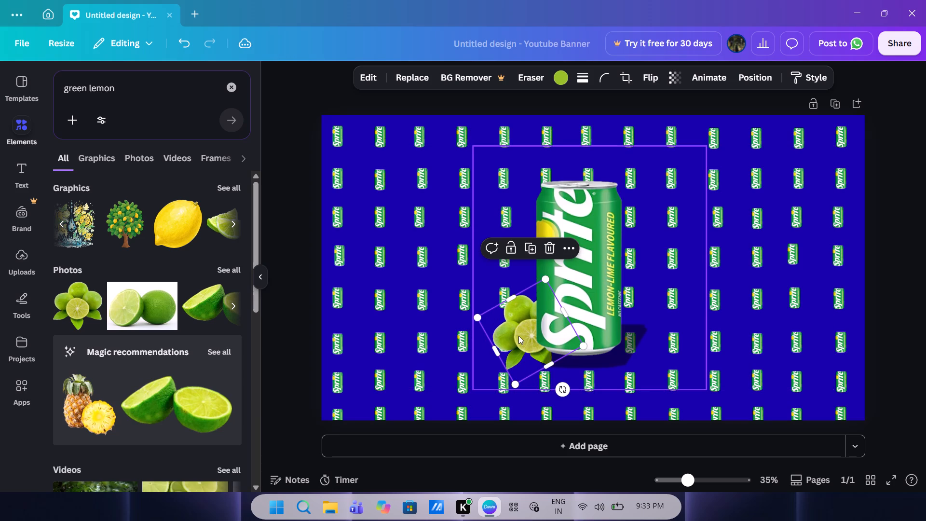
# Duplicate the tilted lime cluster and place the copy on the banner to the right of the large can.
pyautogui.hotkey('ctrl', 'c')
pyautogui.hotkey('ctrl', 'v')
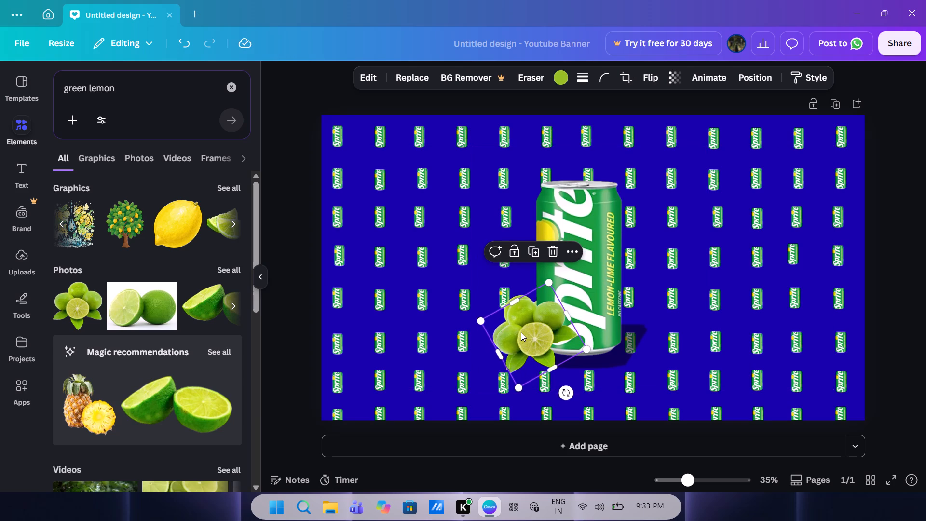
pyautogui.moveTo(521, 332); pyautogui.dragTo(633, 251)
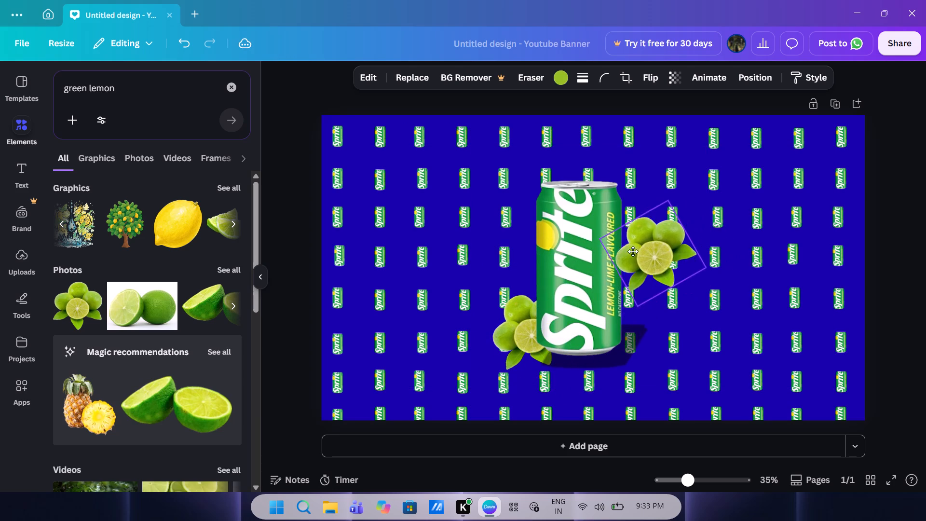
pyautogui.moveTo(633, 251); pyautogui.dragTo(711, 255)
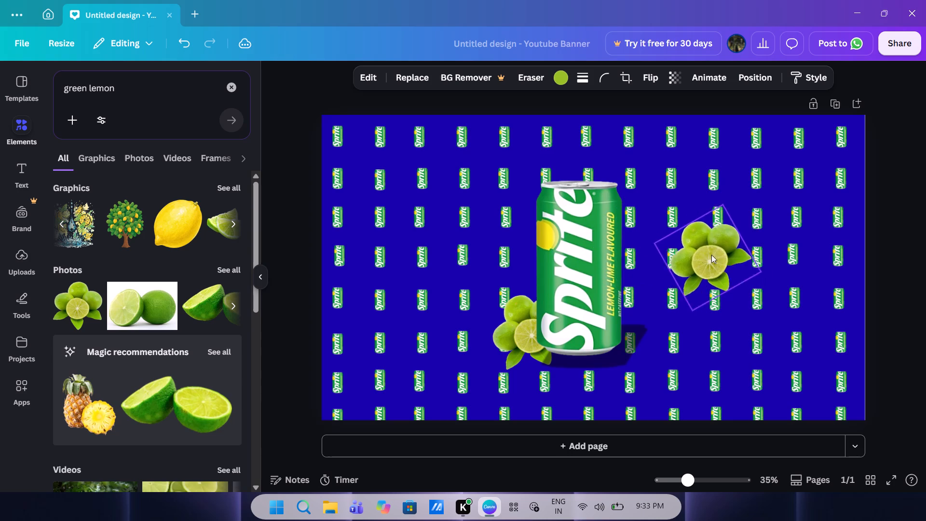
pyautogui.moveTo(711, 255); pyautogui.dragTo(731, 254)
# Send the copied lime cluster backward two layers.
pyautogui.rightClick(731, 254)
pyautogui.click(785, 188)
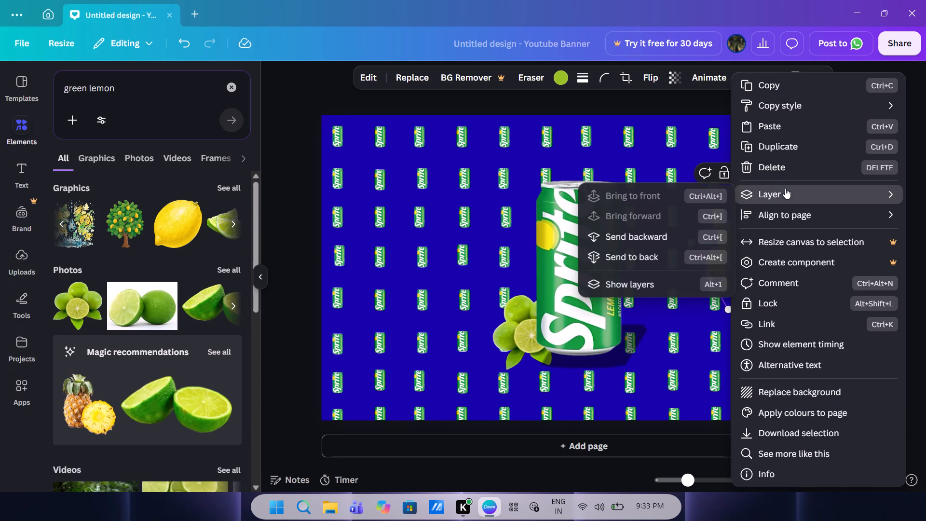
pyautogui.click(663, 245)
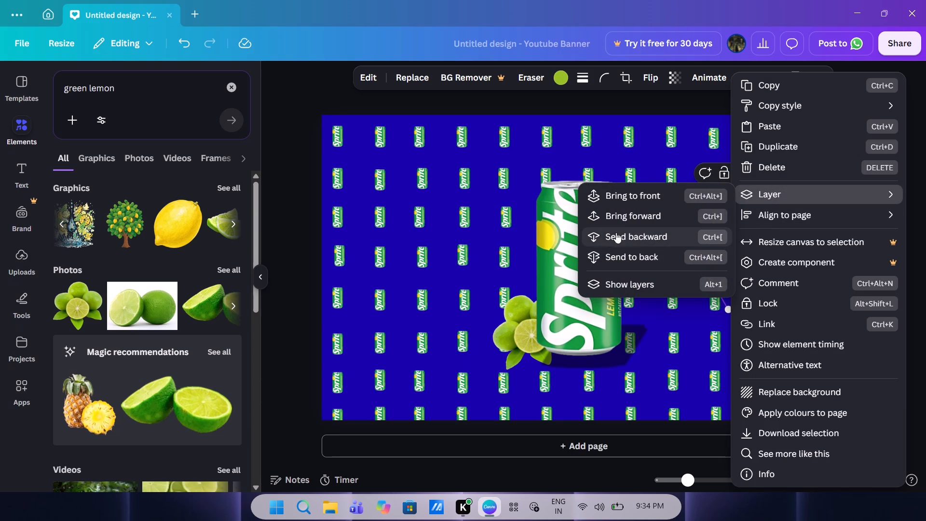
pyautogui.click(637, 236)
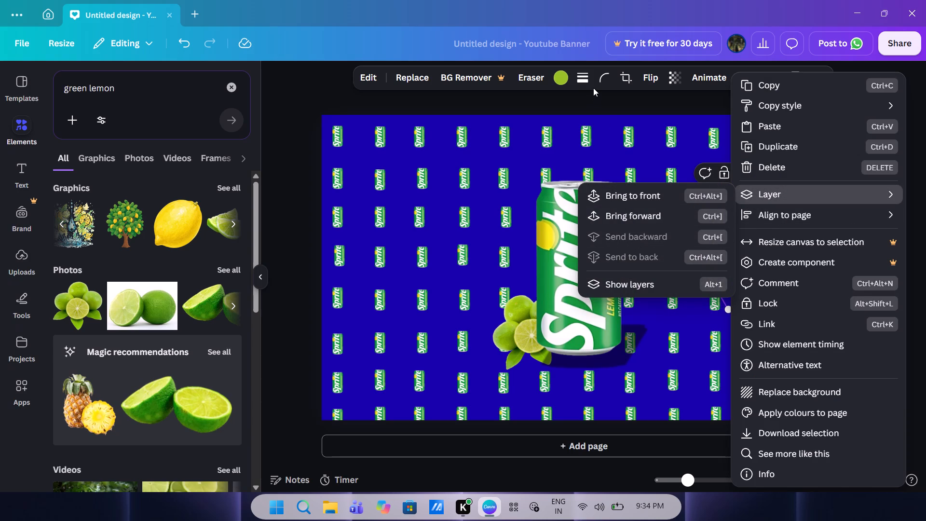
pyautogui.click(590, 96)
# Shift the copied lime cluster slightly toward the large can and bring it forward one layer, in front of the small can pattern.
pyautogui.moveTo(742, 260); pyautogui.dragTo(713, 253)
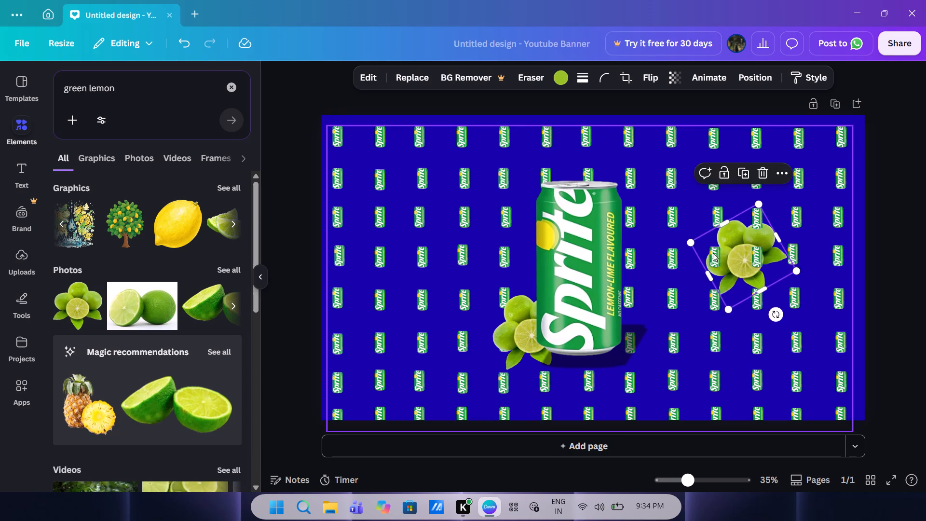
pyautogui.moveTo(713, 253); pyautogui.dragTo(716, 262)
pyautogui.rightClick(716, 262)
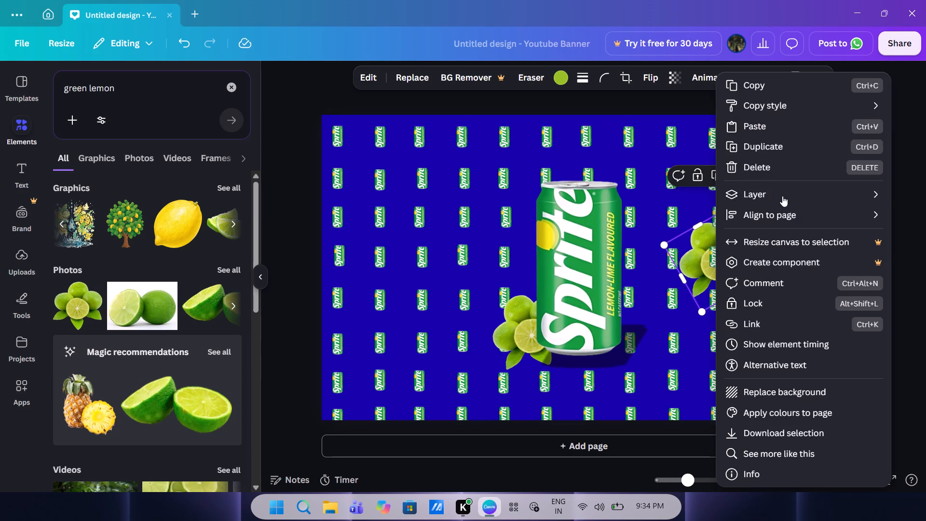
pyautogui.click(761, 193)
pyautogui.click(657, 211)
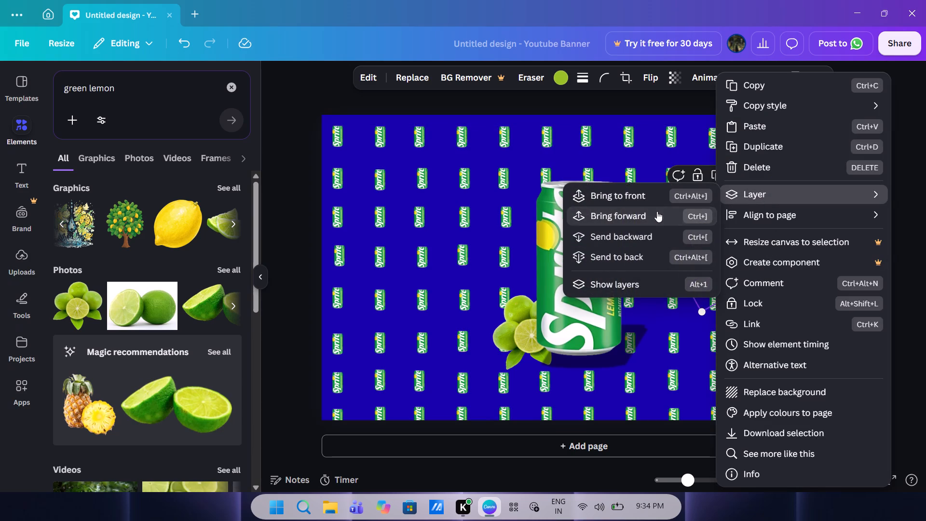
pyautogui.doubleClick(574, 97)
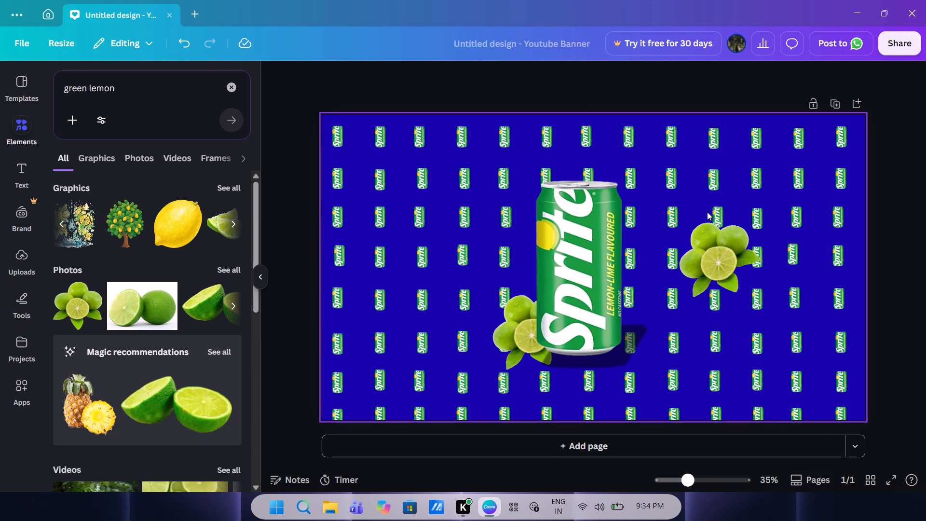
# Move the copied lime cluster partly behind the upper-right side of the large Sprite can.
pyautogui.moveTo(716, 248); pyautogui.dragTo(627, 251)
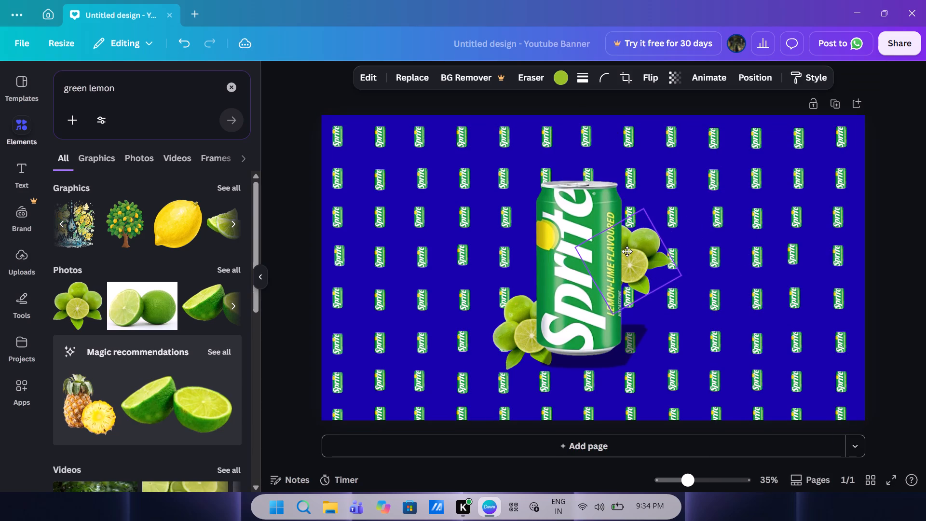
pyautogui.moveTo(627, 251); pyautogui.dragTo(626, 220)
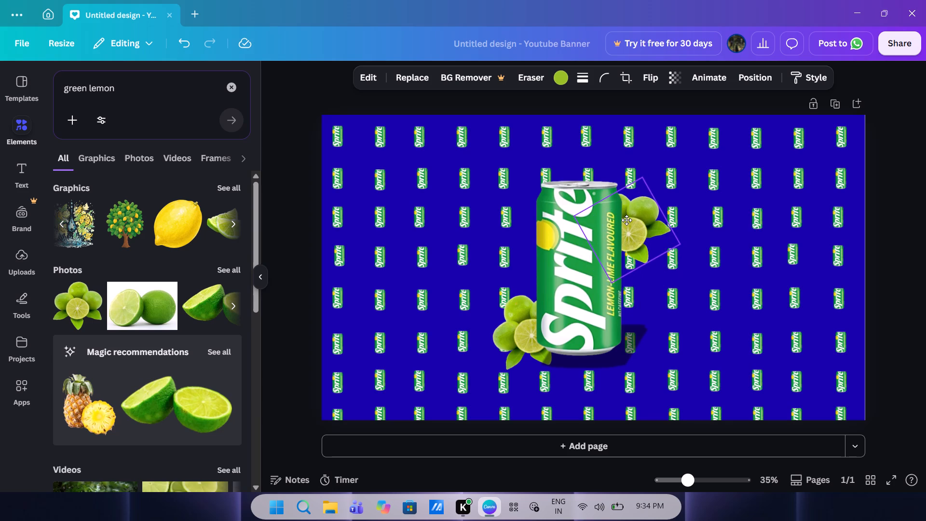
pyautogui.moveTo(626, 220); pyautogui.dragTo(631, 226)
pyautogui.moveTo(631, 226); pyautogui.dragTo(624, 226)
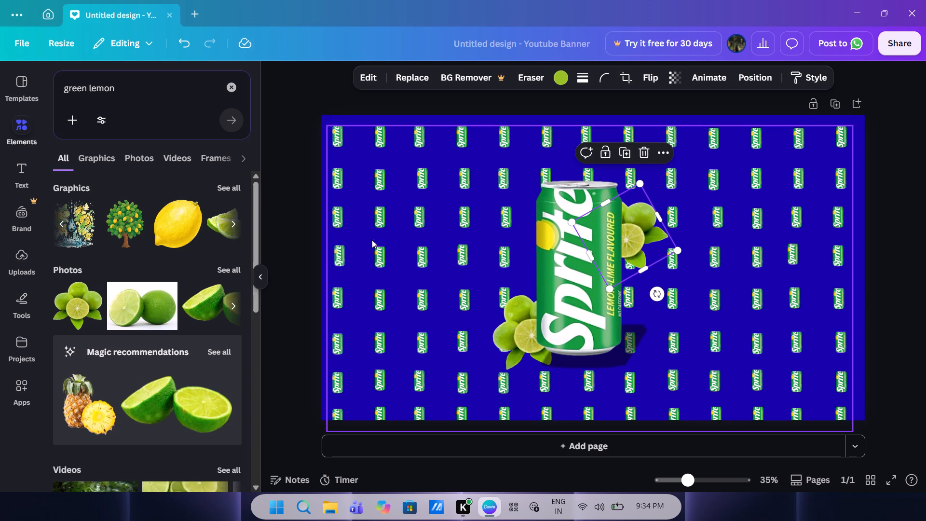
pyautogui.click(298, 274)
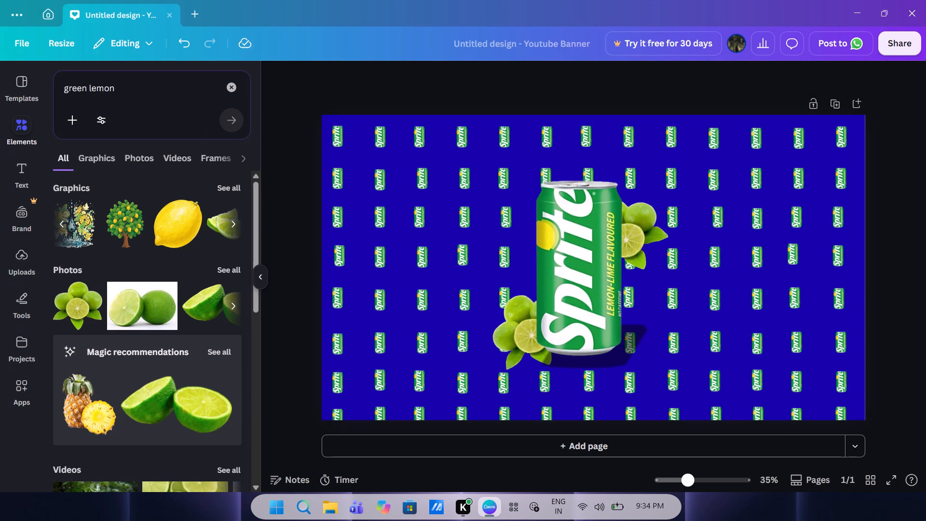
# Search the design elements for "water drop".
pyautogui.click(229, 89)
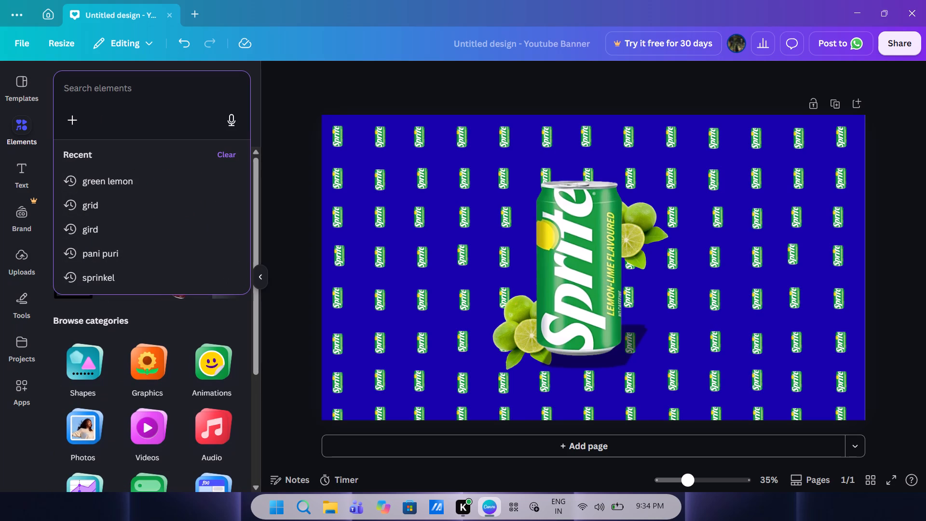
pyautogui.write('drop')
pyautogui.press('BackSpace')
pyautogui.press('BackSpace')
pyautogui.press('BackSpace')
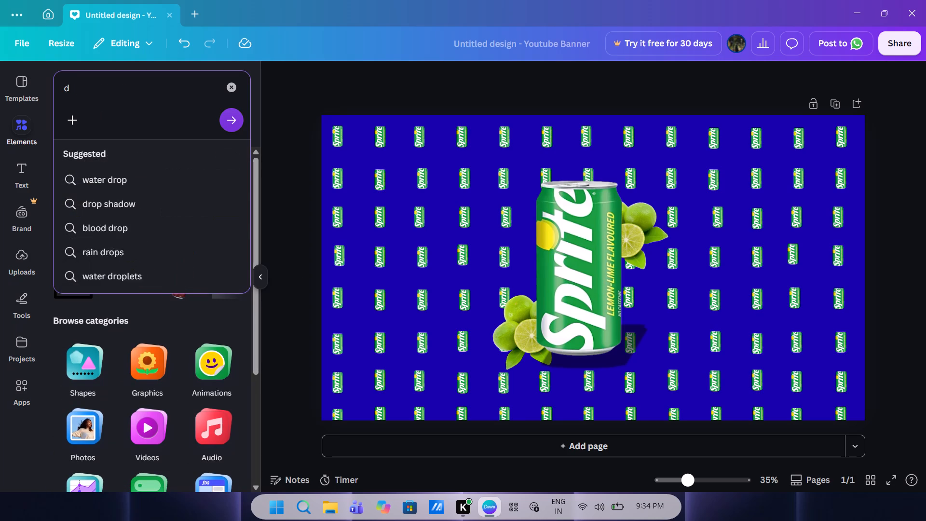
pyautogui.press('BackSpace')
pyautogui.write('water')
pyautogui.press('space')
pyautogui.write('drop')
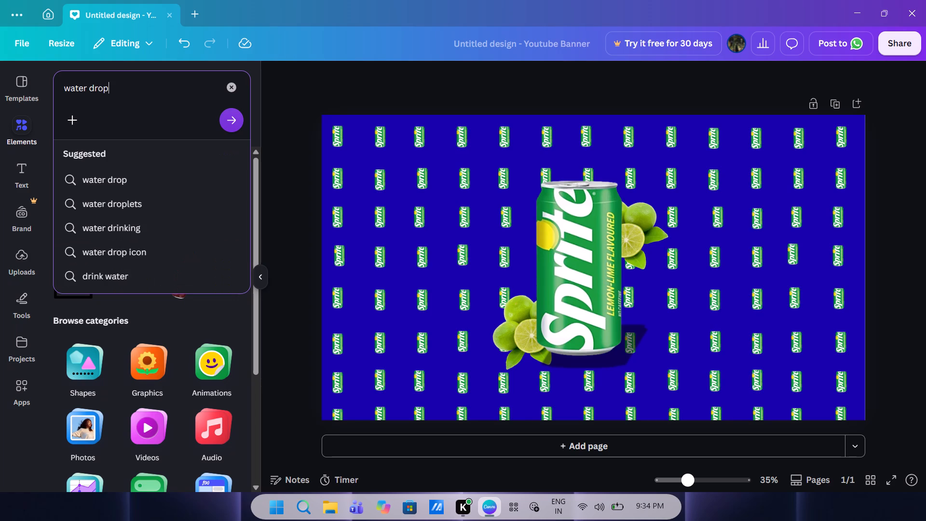
pyautogui.press('space')
pyautogui.press('Return')
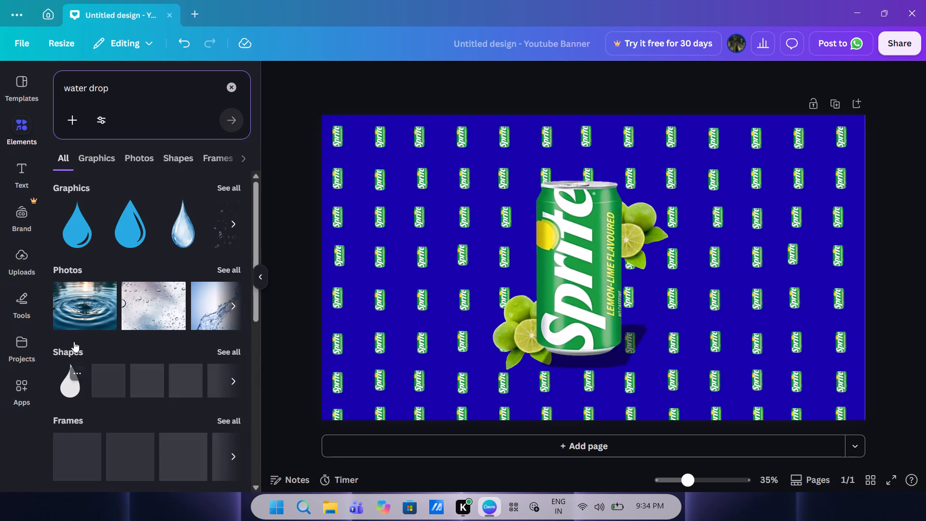
# Add the scattered water droplets graphic, scale it down and place it over the upper part of the large Sprite can.
pyautogui.hscroll(-1, 158, 224)
pyautogui.hscroll(-1, 194, 249)
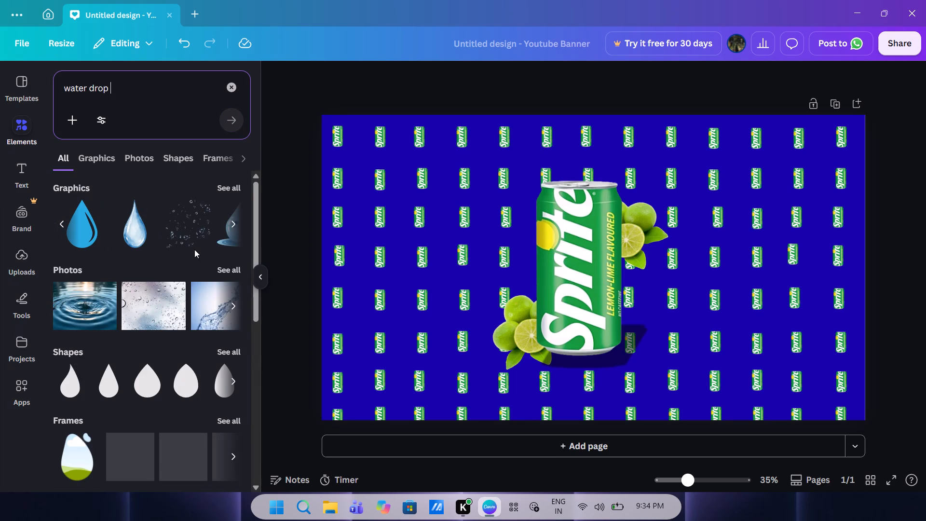
pyautogui.hscroll(-1, 194, 249)
pyautogui.click(179, 239)
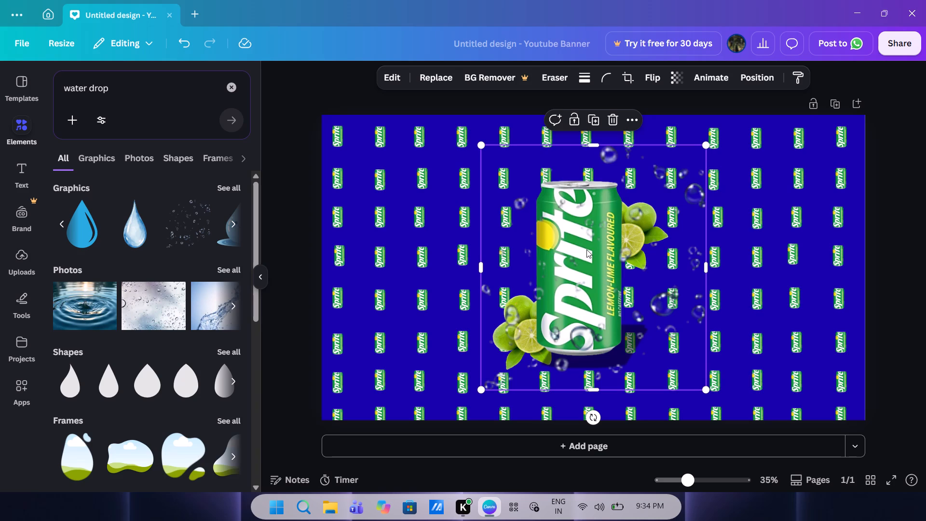
pyautogui.moveTo(709, 144); pyautogui.dragTo(572, 262)
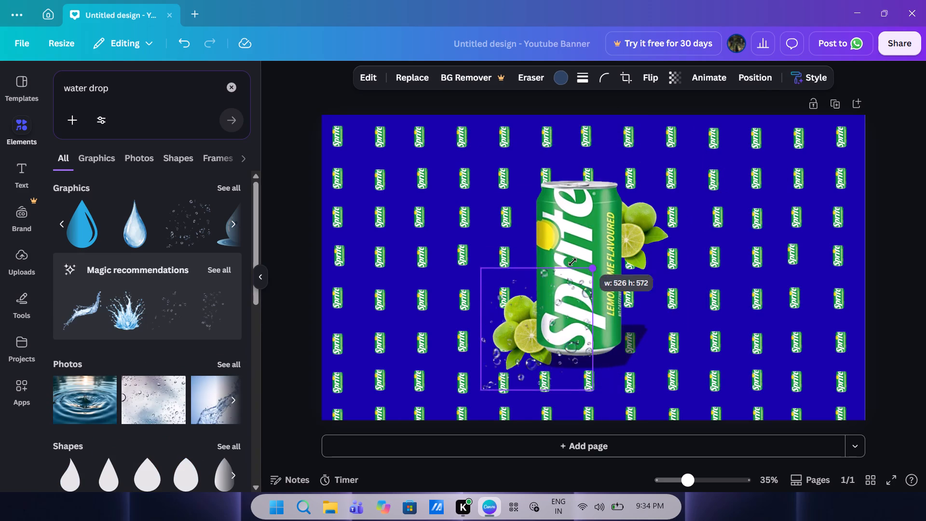
pyautogui.moveTo(572, 262); pyautogui.dragTo(567, 283)
pyautogui.moveTo(544, 331); pyautogui.dragTo(599, 242)
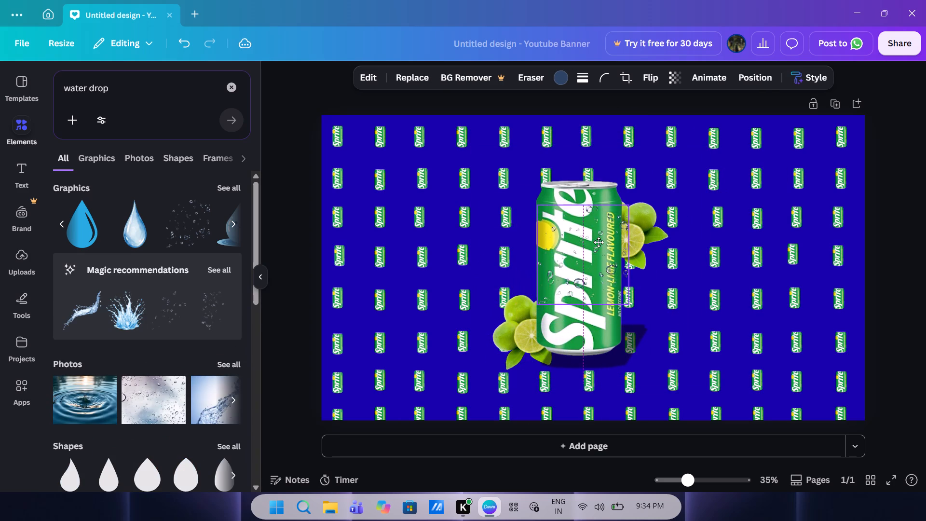
pyautogui.moveTo(599, 242); pyautogui.dragTo(595, 234)
pyautogui.click(553, 324)
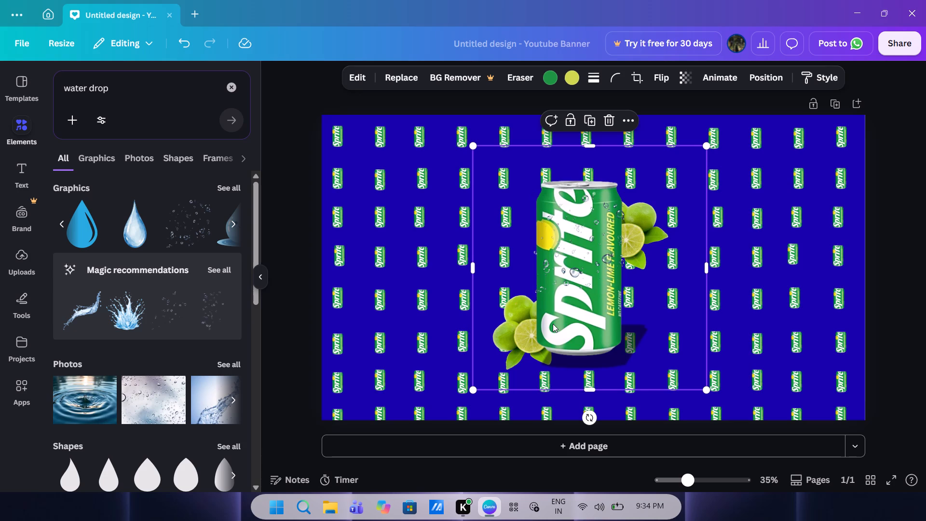
# Narrow the droplets graphic to about 389 wide to match the can, and stretch it down to near the can's base.
pyautogui.click(577, 238)
pyautogui.click(577, 238)
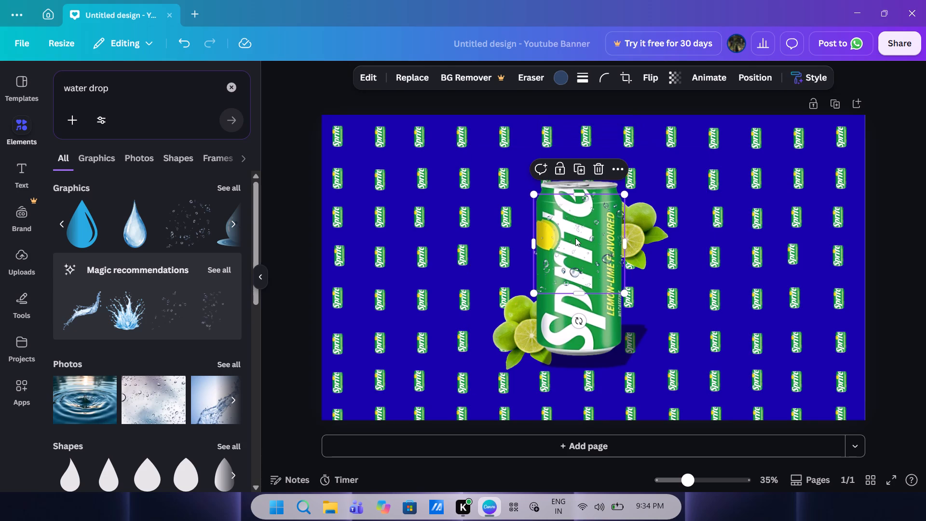
pyautogui.moveTo(623, 243); pyautogui.dragTo(618, 245)
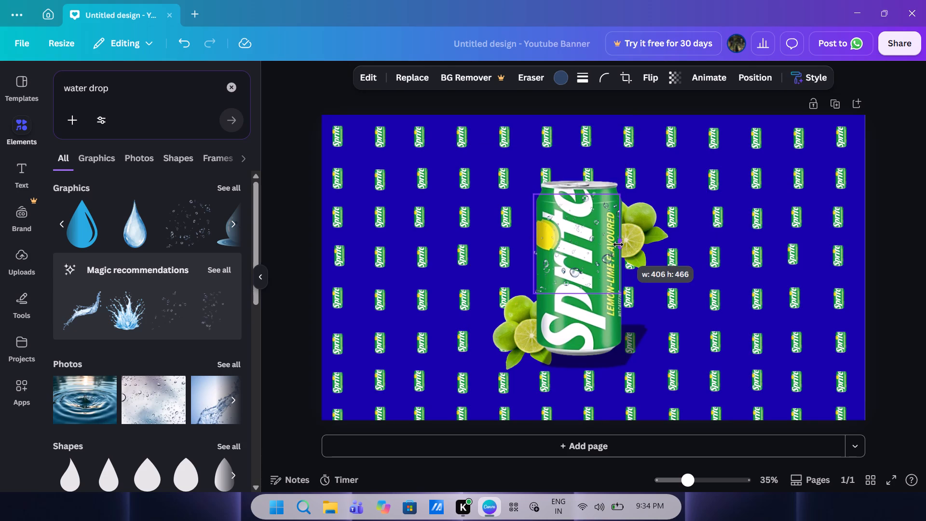
pyautogui.moveTo(618, 245); pyautogui.dragTo(618, 245)
pyautogui.click(529, 245)
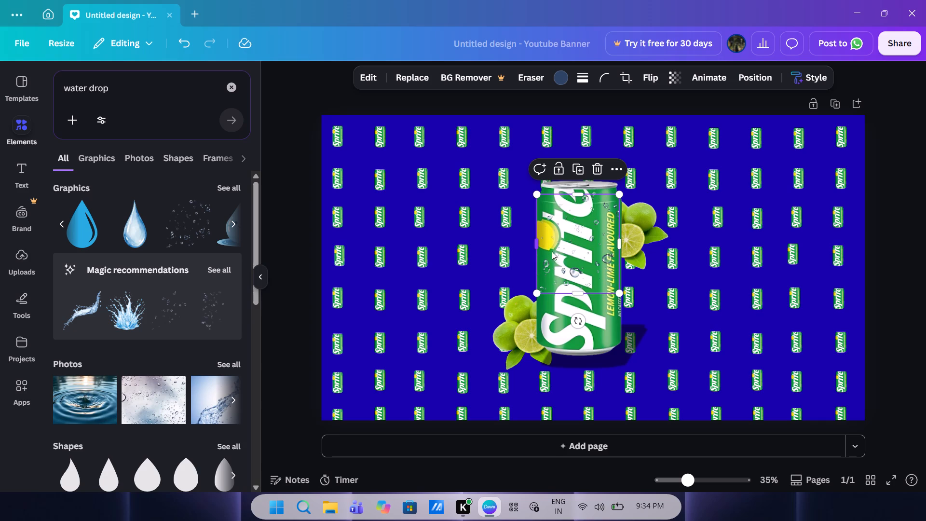
pyautogui.moveTo(577, 289); pyautogui.dragTo(581, 339)
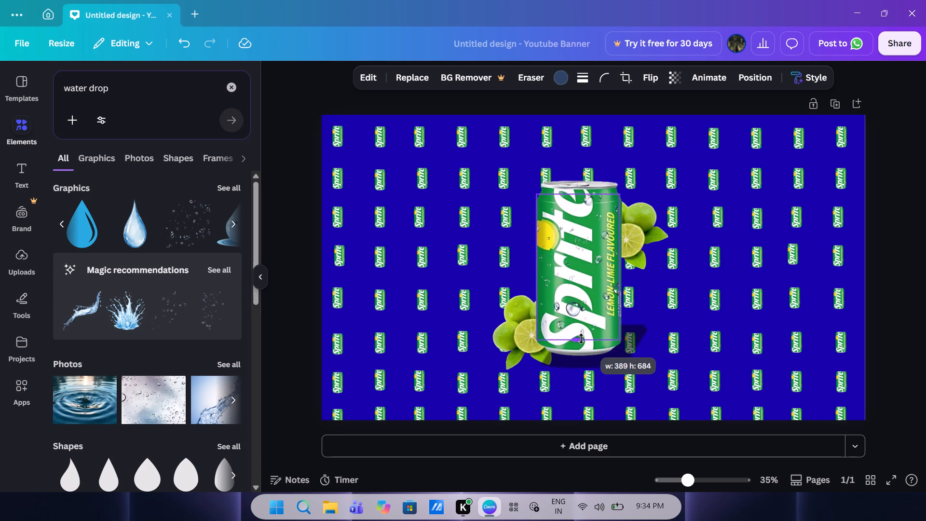
pyautogui.moveTo(581, 339); pyautogui.dragTo(581, 340)
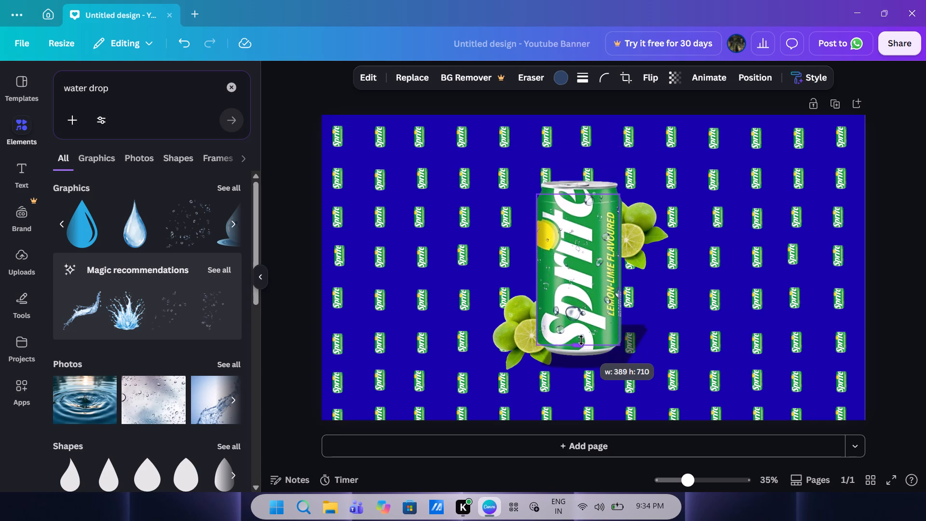
pyautogui.moveTo(581, 340); pyautogui.dragTo(585, 334)
pyautogui.click(573, 226)
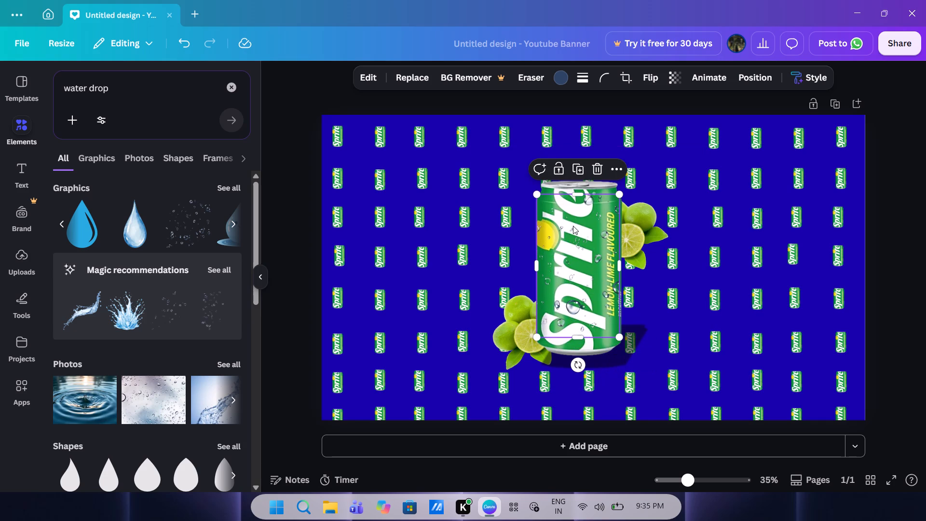
pyautogui.click(869, 151)
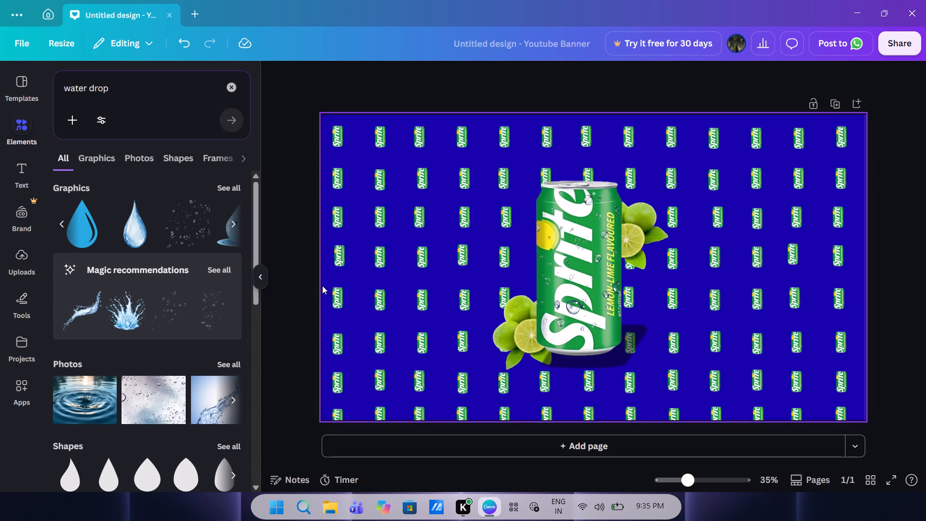
# Set the transparency of the droplets graphic on the large can to 80.
pyautogui.click(561, 288)
pyautogui.click(652, 76)
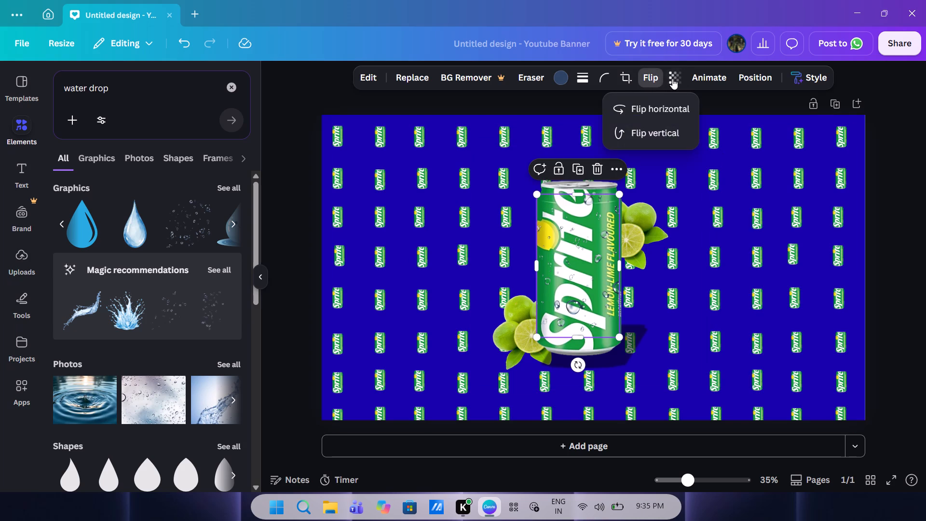
pyautogui.click(673, 78)
pyautogui.click(652, 121)
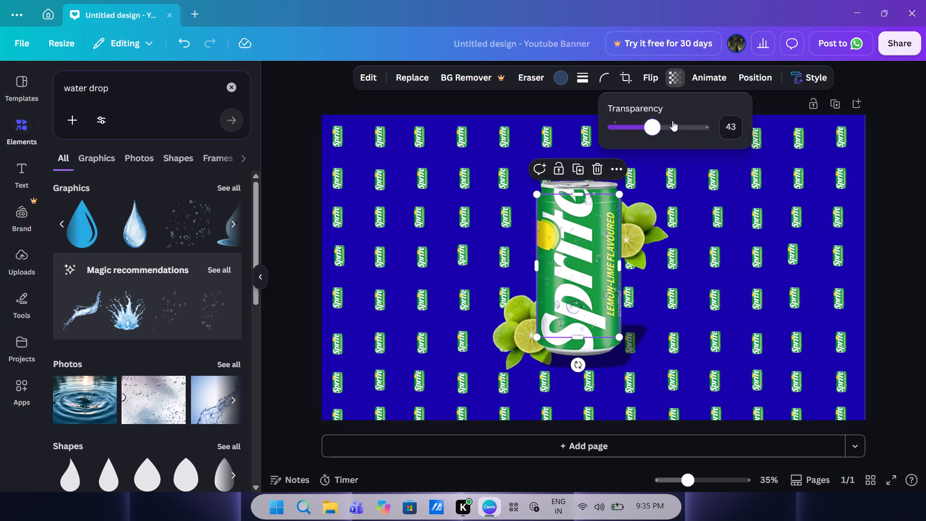
pyautogui.click(672, 121)
pyautogui.click(686, 130)
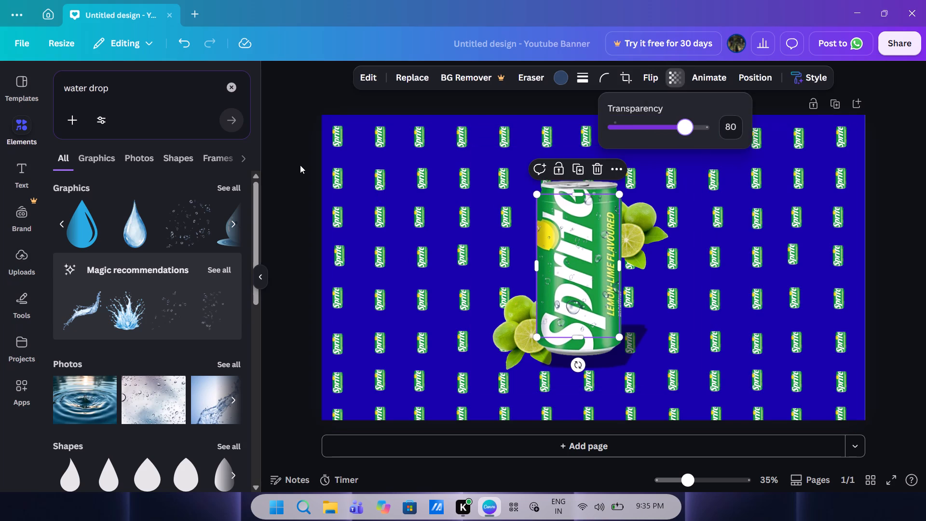
pyautogui.click(298, 162)
pyautogui.click(293, 159)
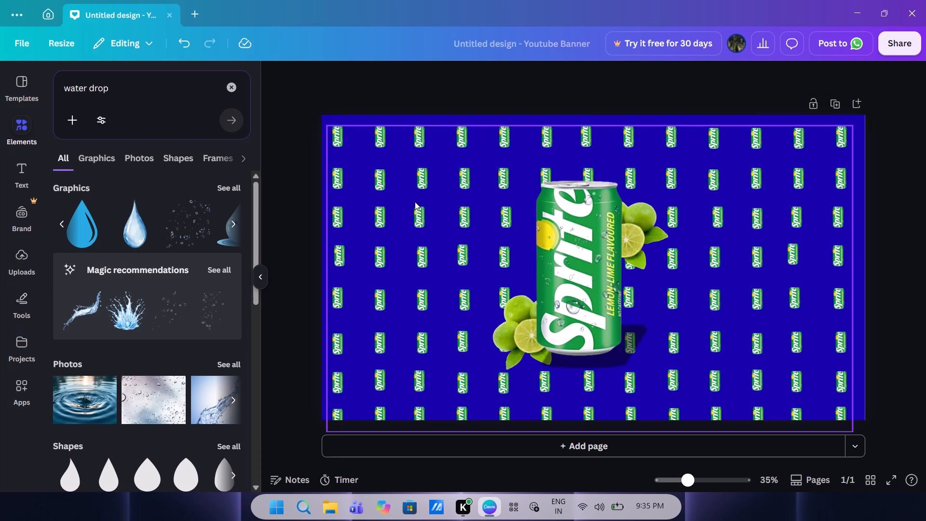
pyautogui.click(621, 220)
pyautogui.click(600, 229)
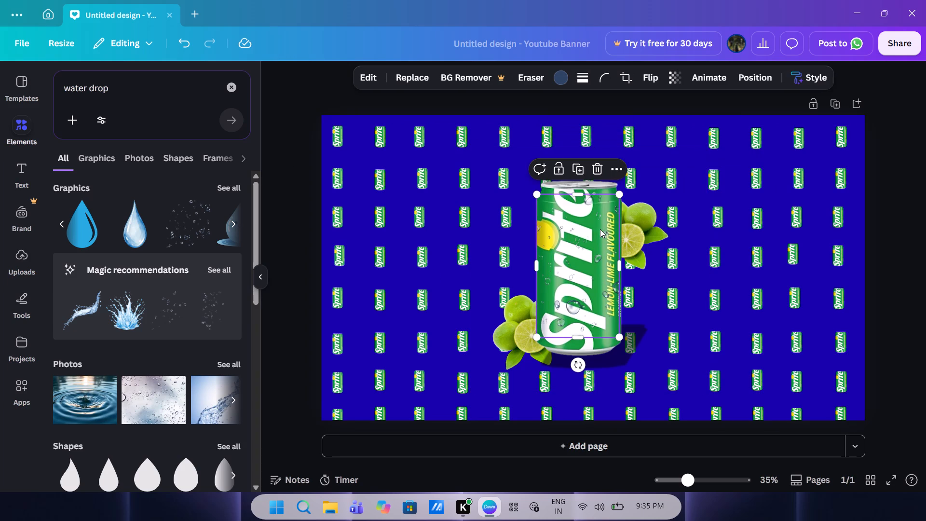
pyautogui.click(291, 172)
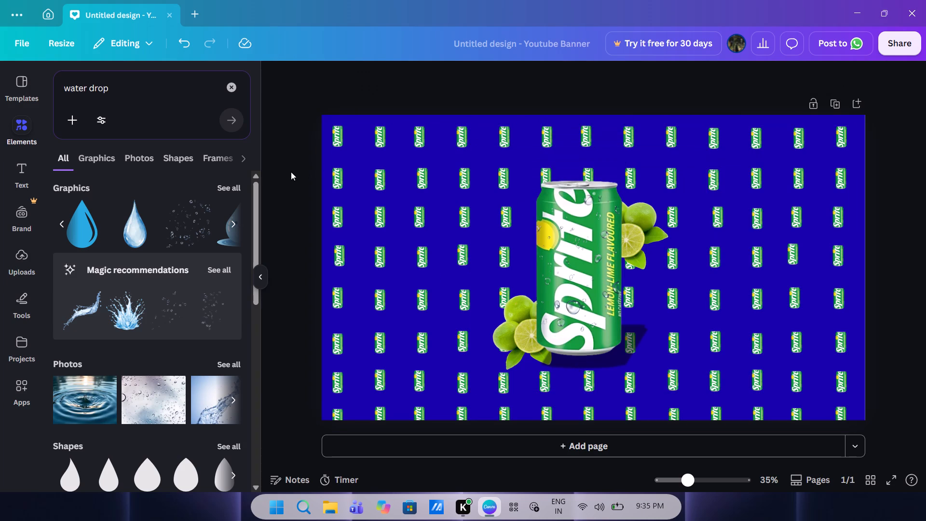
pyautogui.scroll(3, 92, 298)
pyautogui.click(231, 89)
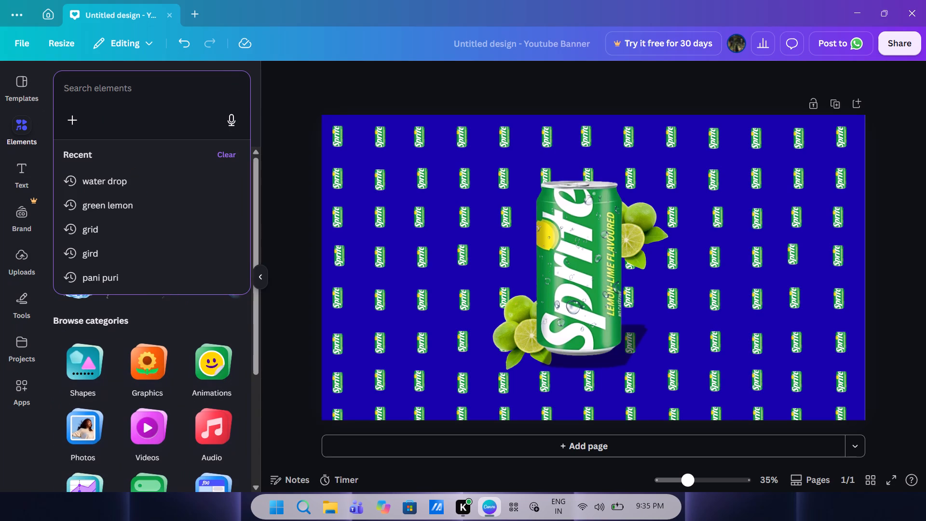
# Add a text box reading "Sprite".
pyautogui.click(27, 180)
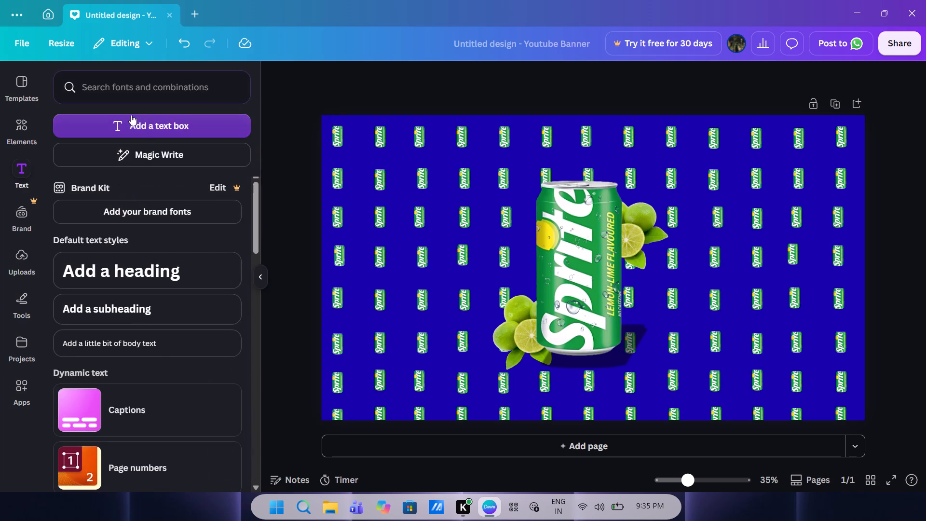
pyautogui.click(128, 119)
pyautogui.press('BackSpace')
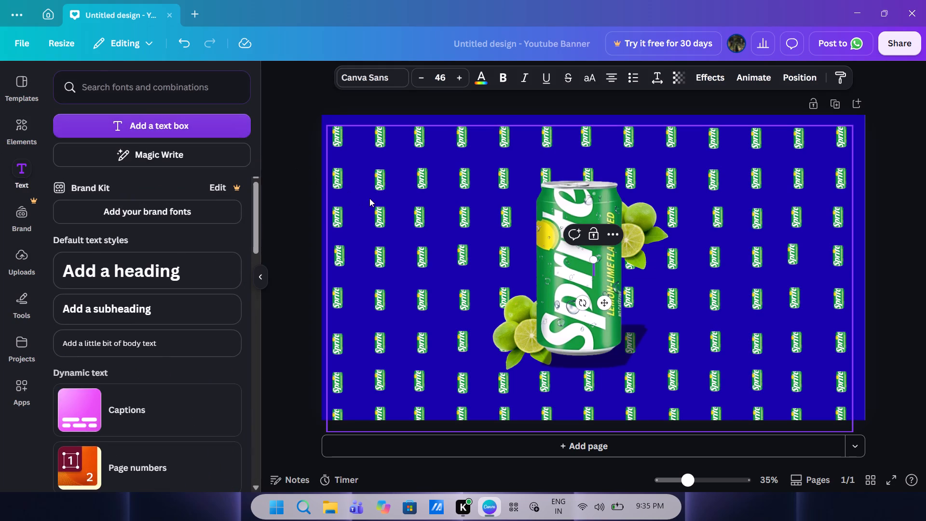
pyautogui.write('S{')
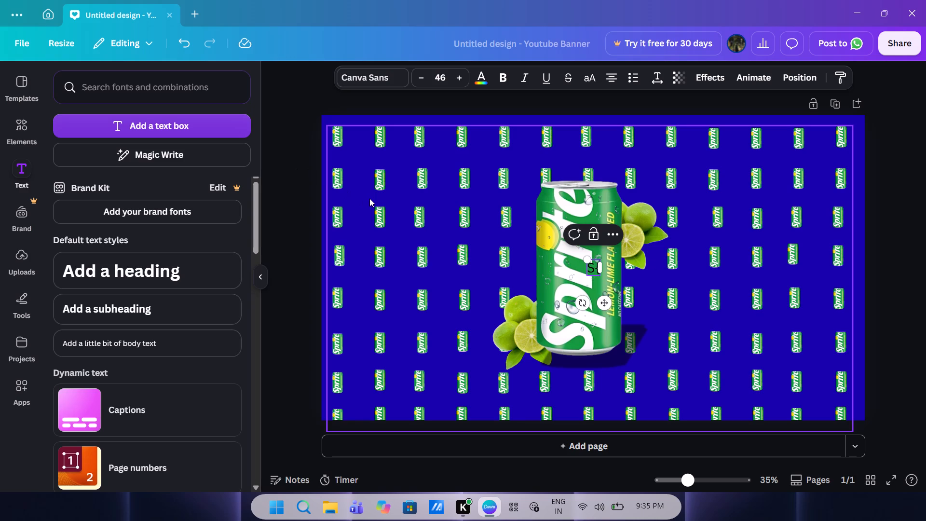
pyautogui.hotkey('shift', 'BackSpace')
pyautogui.press('BackSpace')
pyautogui.hotkey('shift', 's')
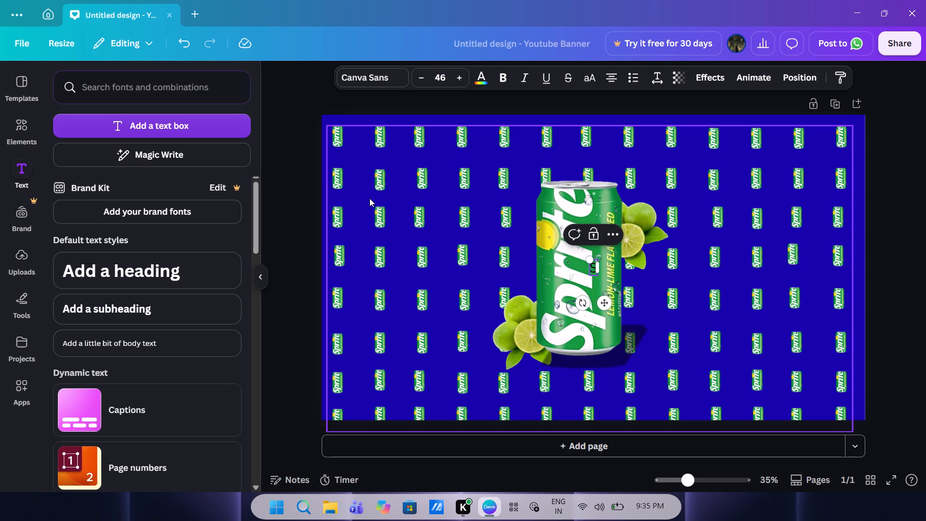
pyautogui.write('prite')
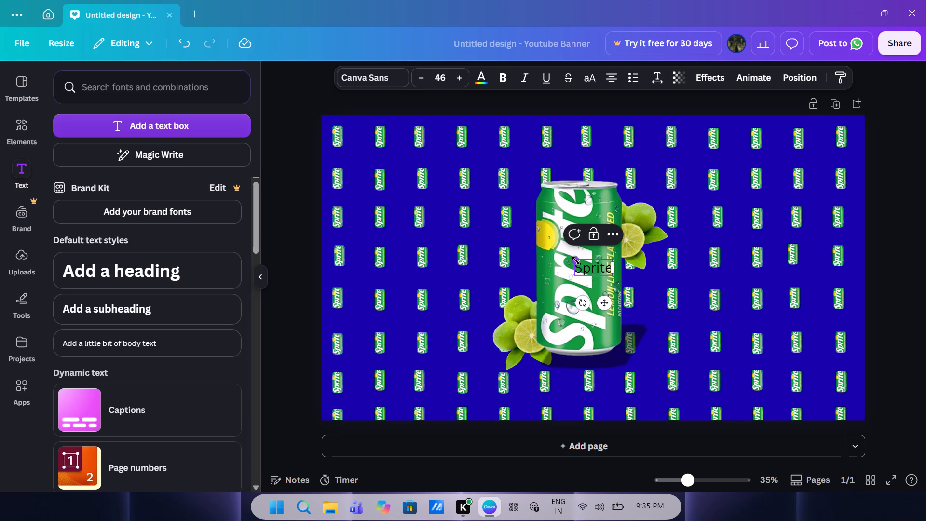
# Enlarge the Sprite text to a font size of about 352.
pyautogui.moveTo(576, 260); pyautogui.dragTo(311, 190)
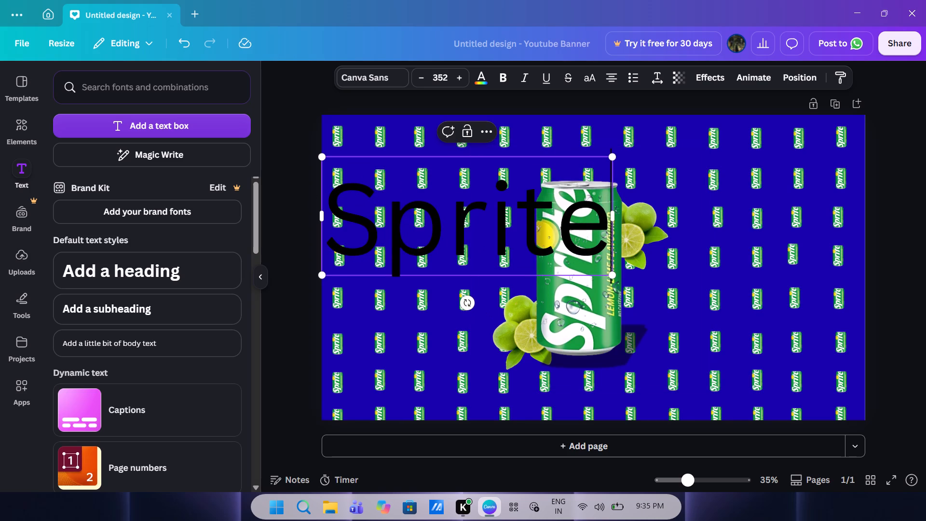
pyautogui.moveTo(539, 228); pyautogui.dragTo(594, 213)
pyautogui.click(256, 242)
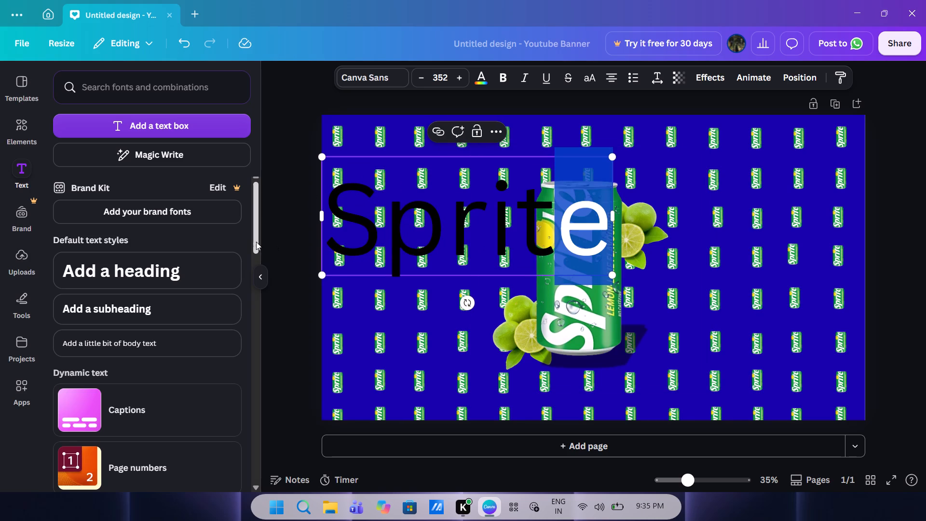
pyautogui.click(278, 234)
# Widen the Sprite text box to about 1,434 and move it to the top of the banner, overlapping the large can's top.
pyautogui.moveTo(465, 192); pyautogui.dragTo(545, 178)
pyautogui.moveTo(694, 206); pyautogui.dragTo(758, 206)
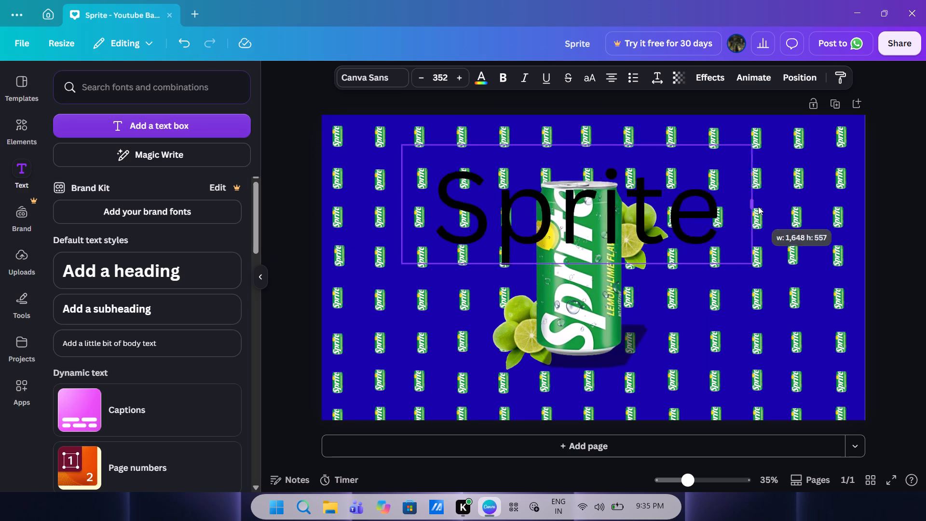
pyautogui.moveTo(758, 206); pyautogui.dragTo(707, 212)
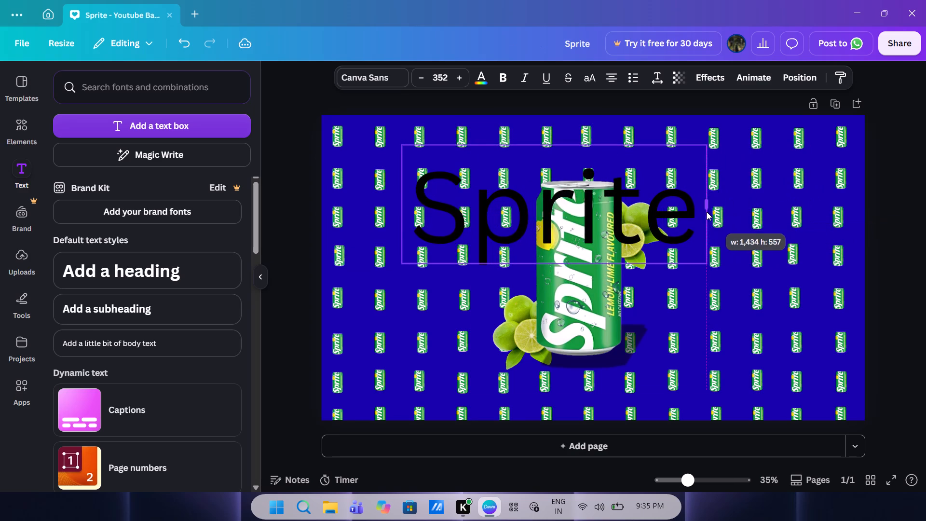
pyautogui.moveTo(707, 212); pyautogui.dragTo(708, 213)
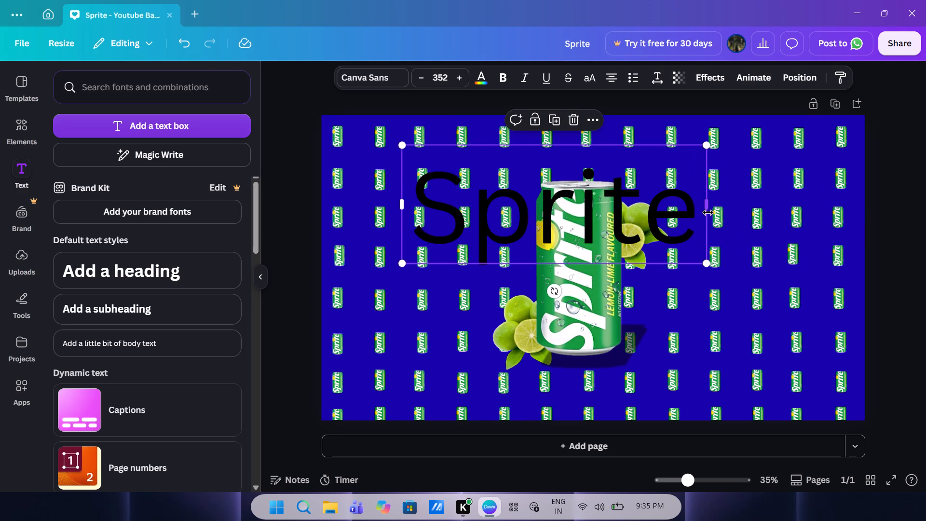
pyautogui.moveTo(563, 216); pyautogui.dragTo(605, 180)
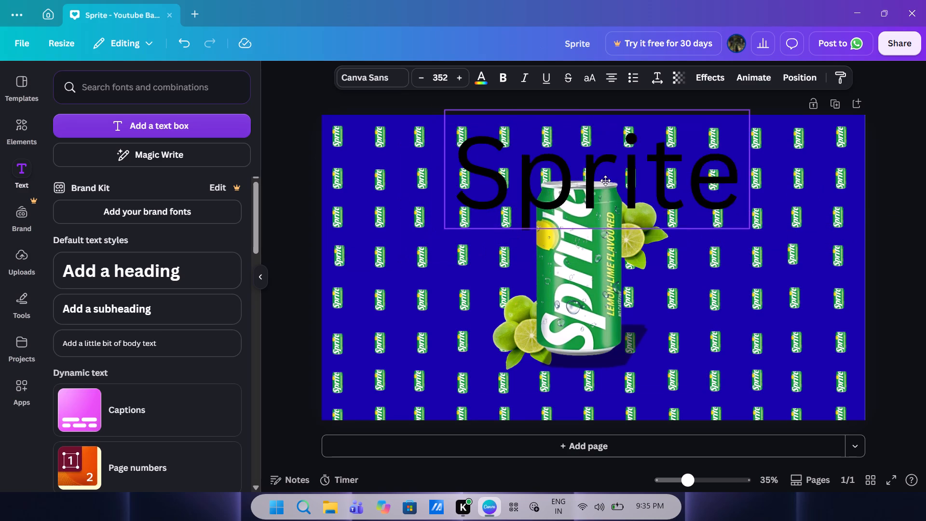
pyautogui.moveTo(605, 180); pyautogui.dragTo(598, 167)
# Browse the available fonts for the large Sprite text at the top of the banner.
pyautogui.rightClick(551, 171)
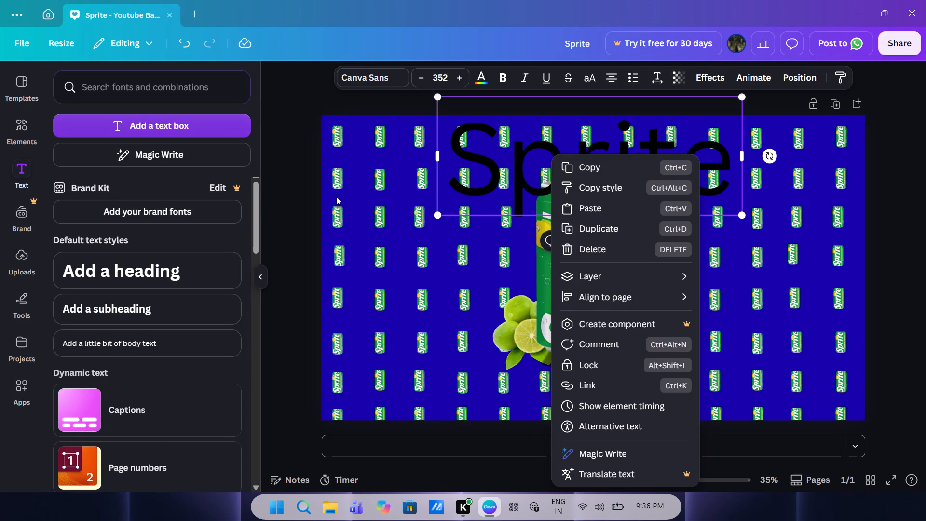
pyautogui.click(359, 82)
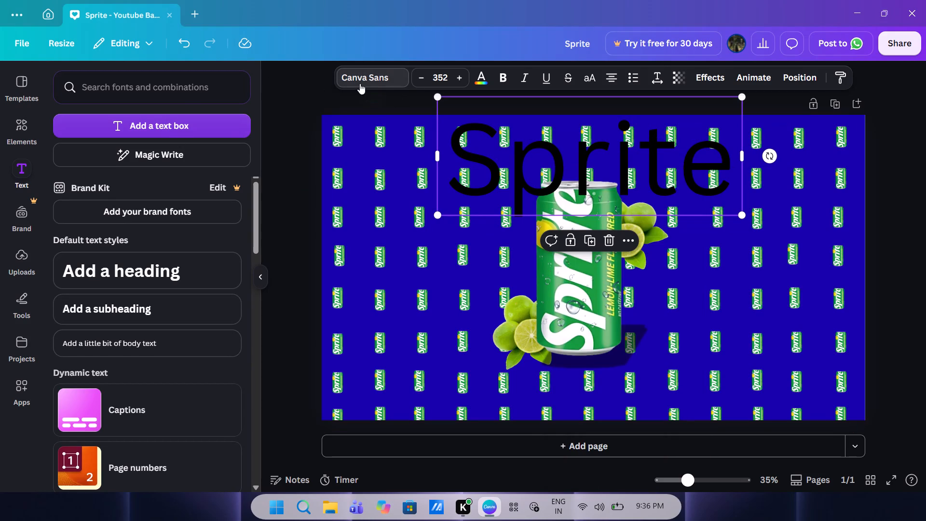
pyautogui.click(367, 72)
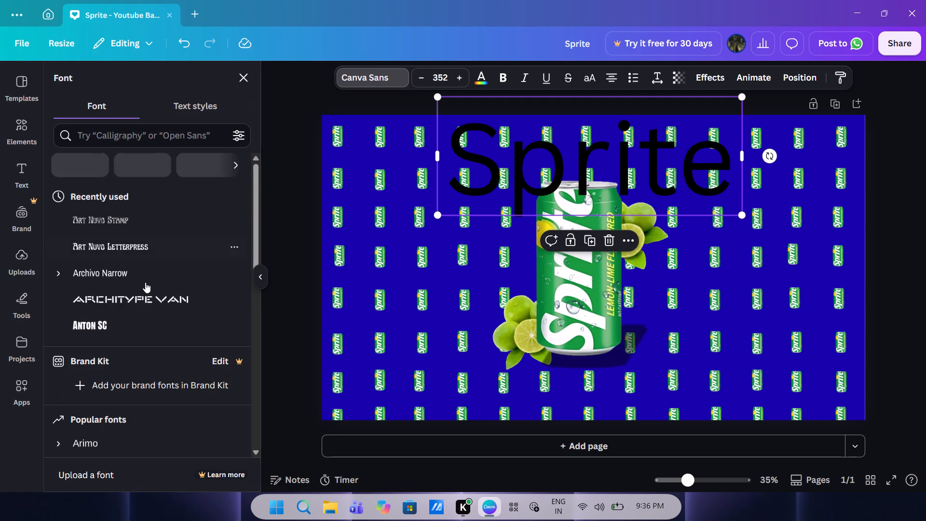
pyautogui.scroll(-20, 127, 303)
pyautogui.scroll(-3, 127, 303)
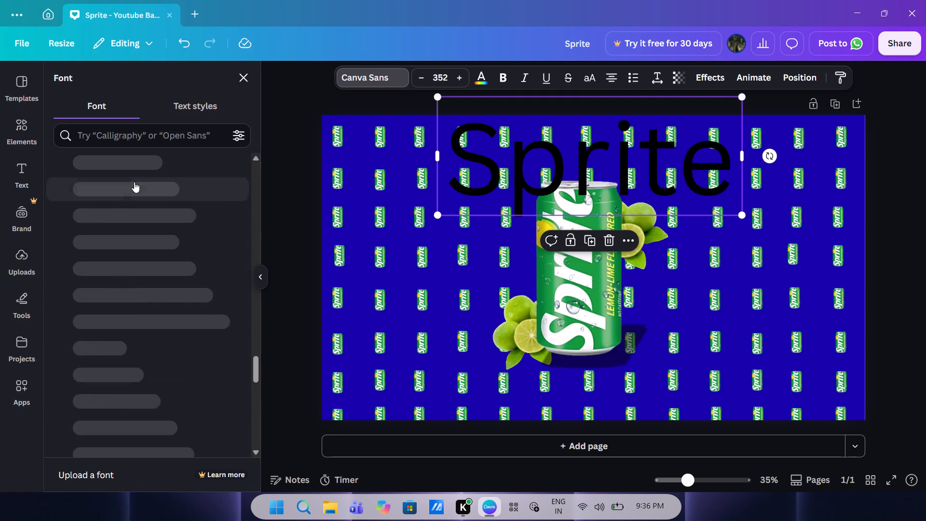
pyautogui.scroll(-20, 134, 182)
pyautogui.scroll(-3, 134, 182)
pyautogui.click(203, 105)
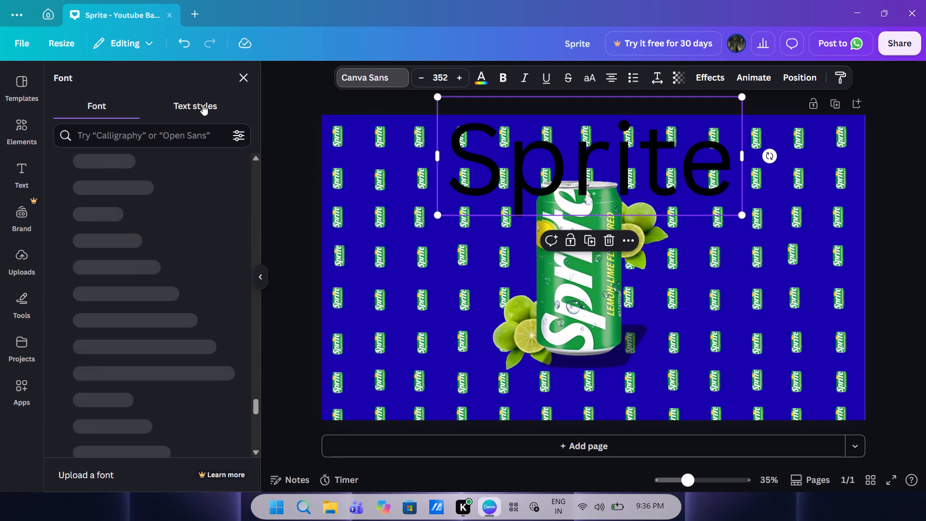
pyautogui.click(103, 97)
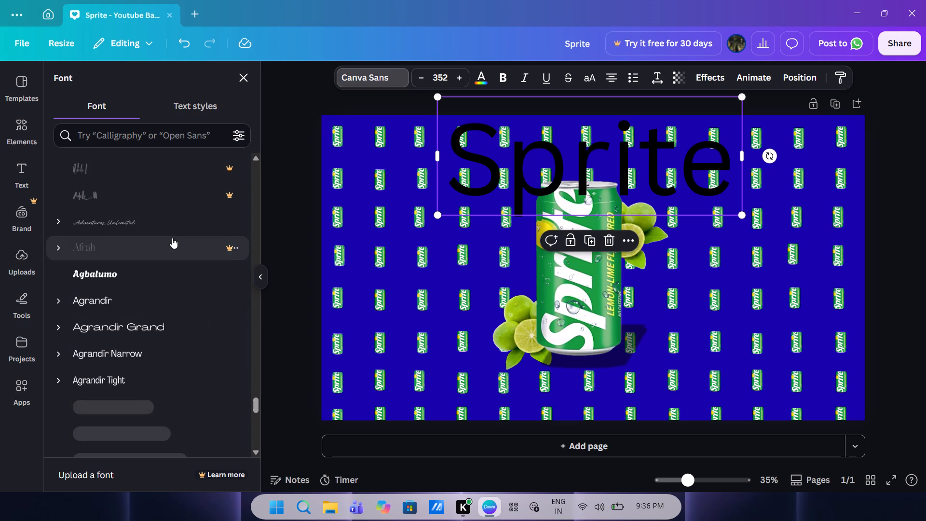
# Delete the large Sprite text from the top of the banner.
pyautogui.click(578, 167)
pyautogui.press('BackSpace')
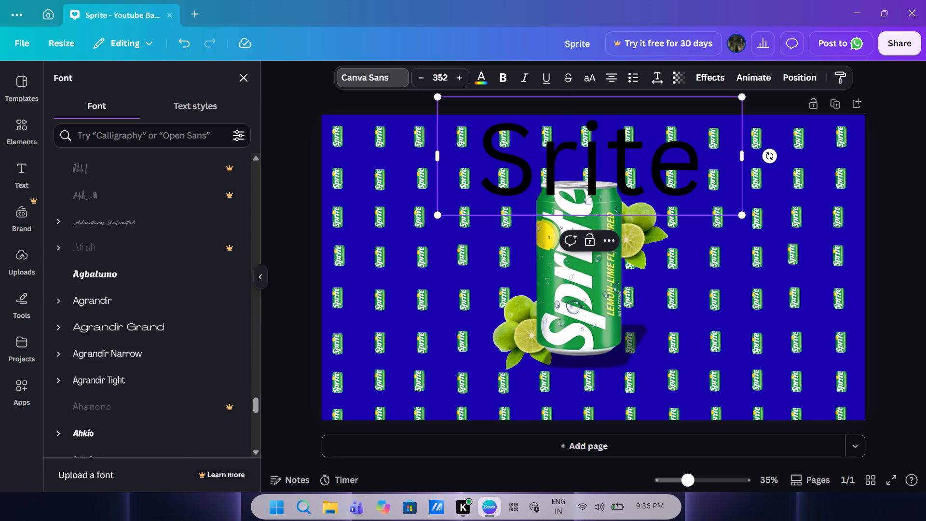
pyautogui.click(699, 162)
pyautogui.press('Delete')
pyautogui.doubleClick(713, 155)
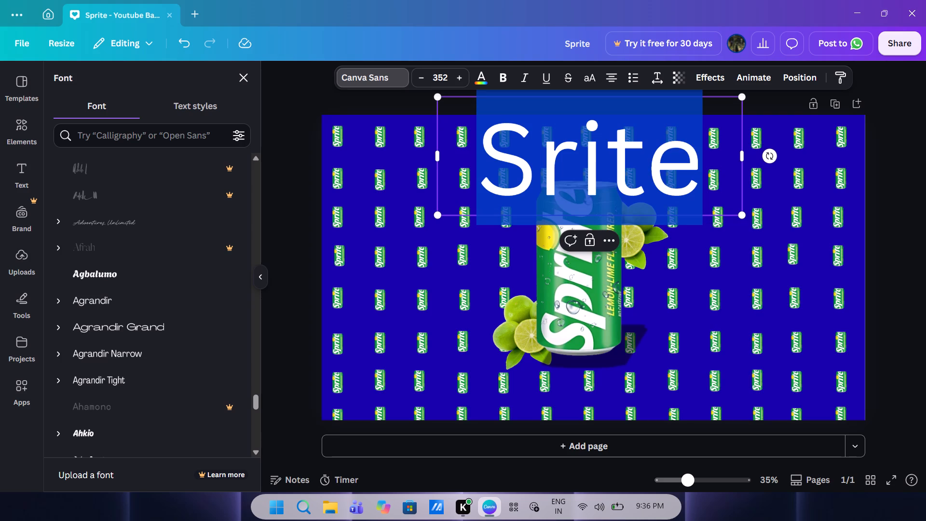
pyautogui.press('BackSpace')
pyautogui.scroll(4, 153, 196)
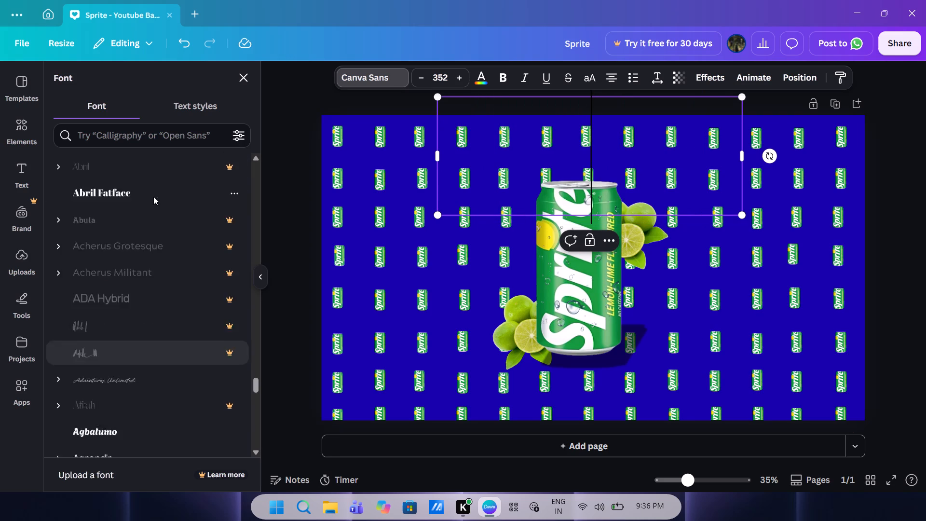
pyautogui.scroll(7, 153, 196)
pyautogui.press('BackSpace')
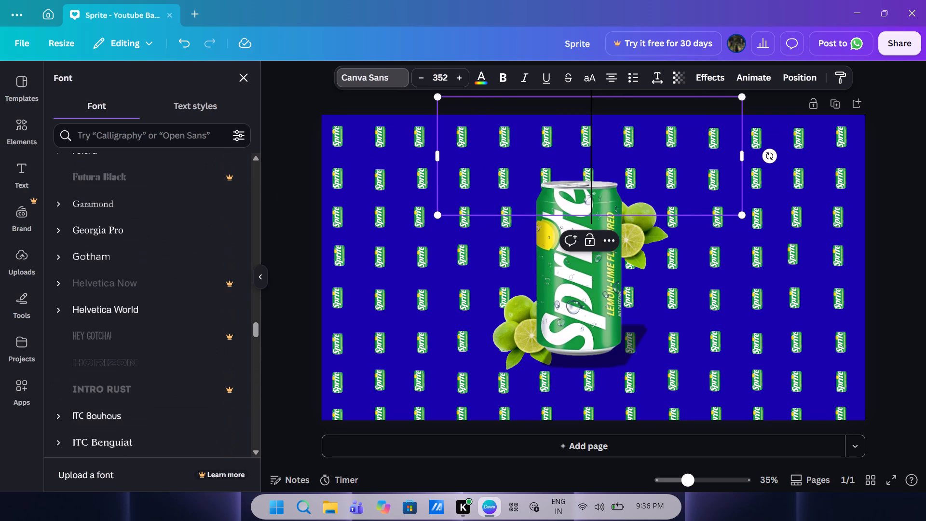
pyautogui.click(550, 152)
pyautogui.click(415, 103)
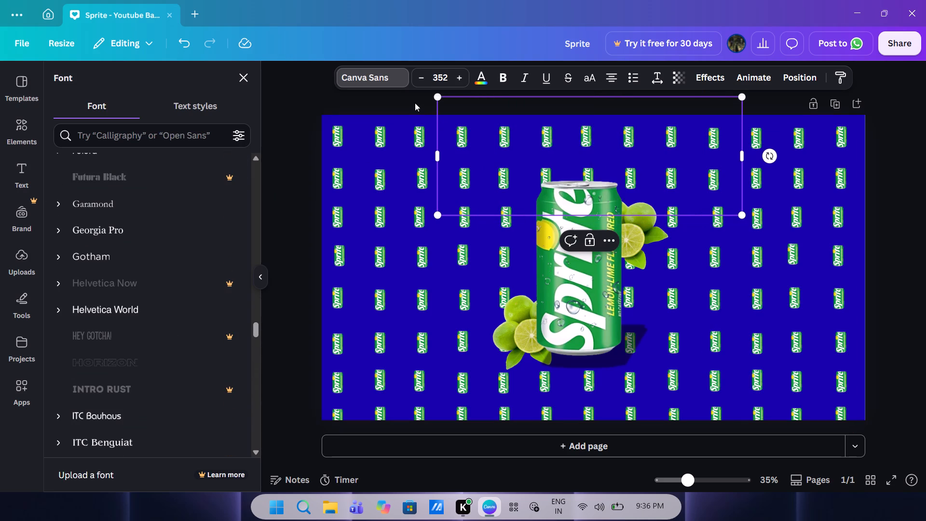
pyautogui.click(401, 103)
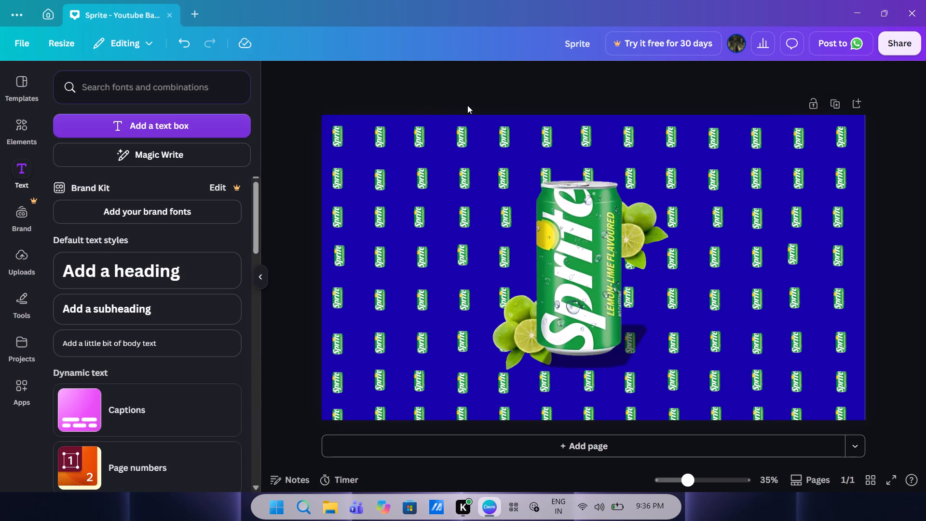
pyautogui.click(404, 97)
# Add a heading reading "Sprite" to the banner.
pyautogui.click(153, 267)
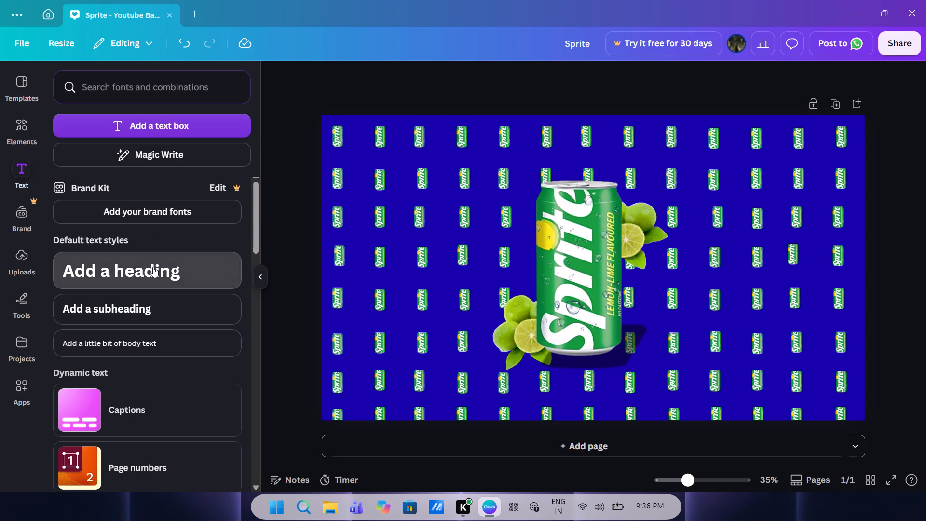
pyautogui.hotkey('shift', 's')
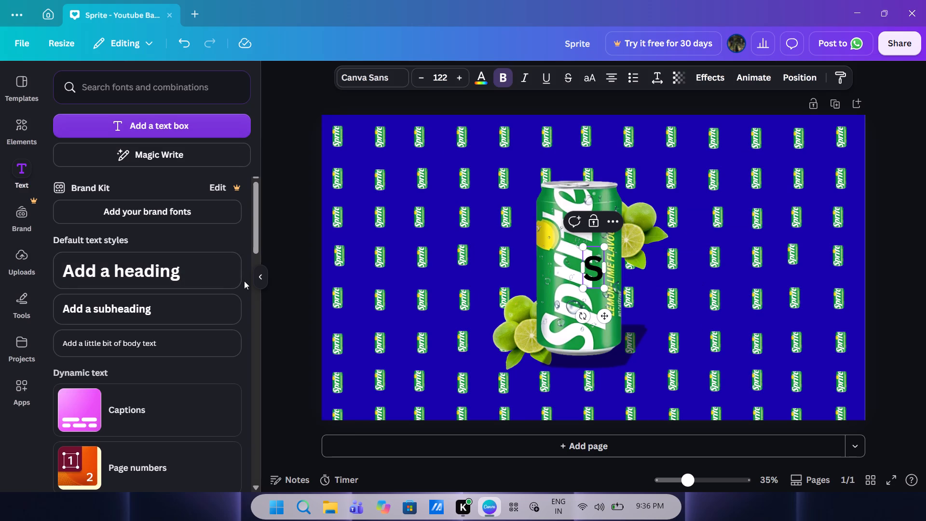
pyautogui.write('prite')
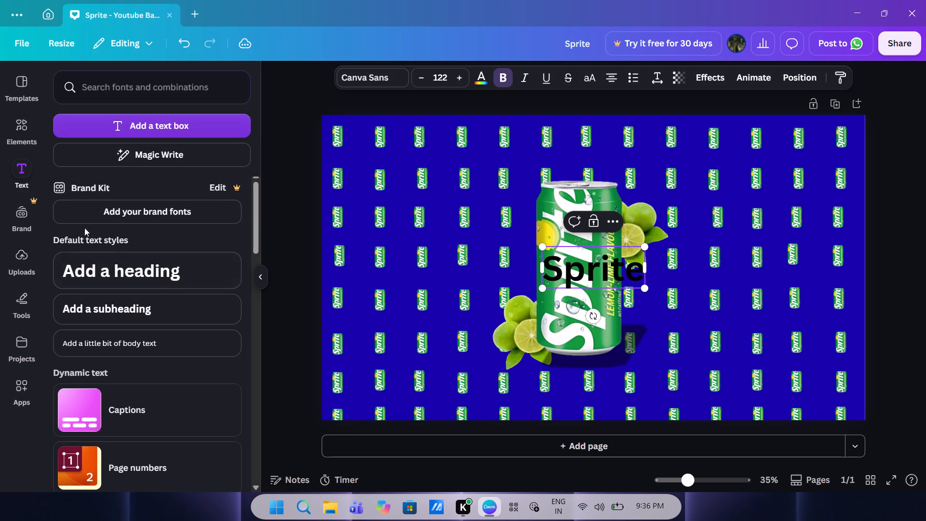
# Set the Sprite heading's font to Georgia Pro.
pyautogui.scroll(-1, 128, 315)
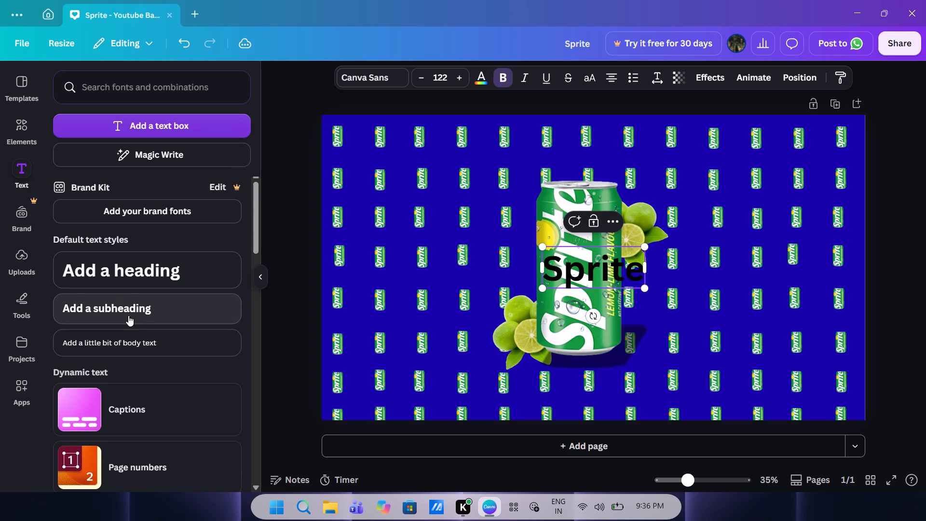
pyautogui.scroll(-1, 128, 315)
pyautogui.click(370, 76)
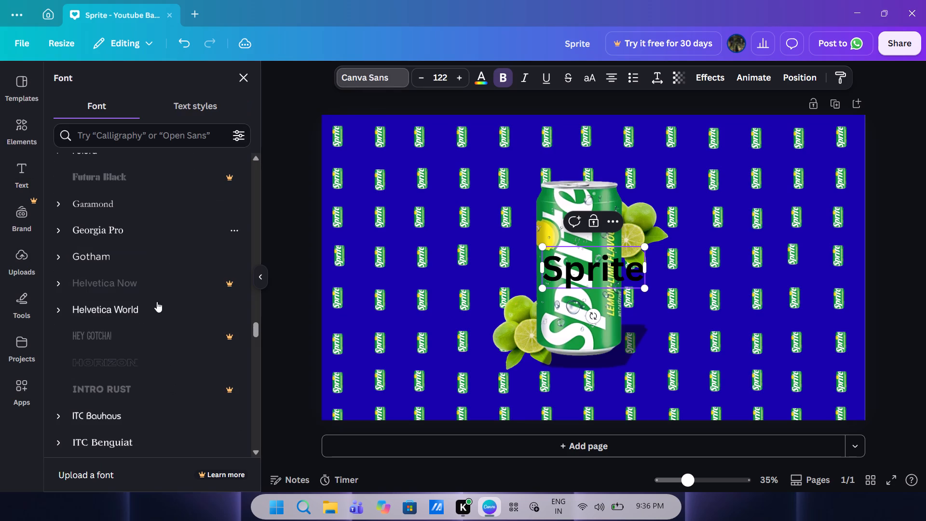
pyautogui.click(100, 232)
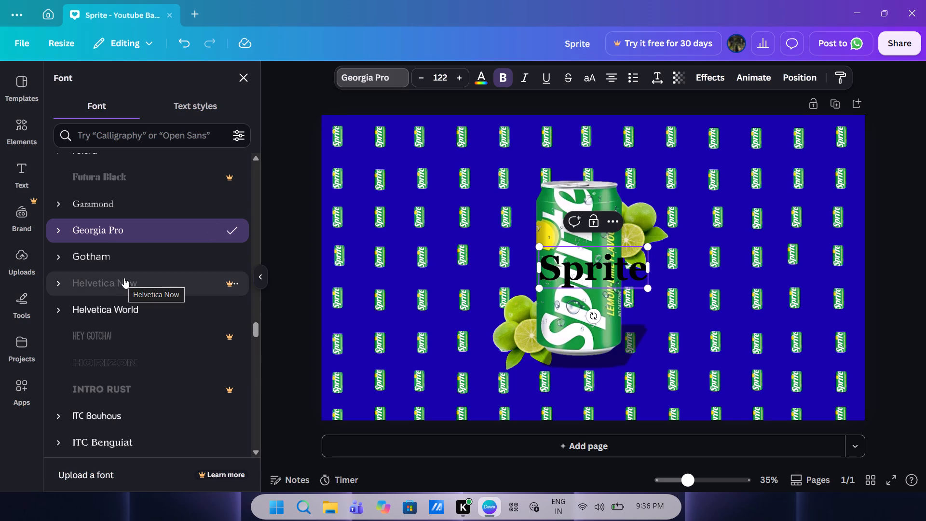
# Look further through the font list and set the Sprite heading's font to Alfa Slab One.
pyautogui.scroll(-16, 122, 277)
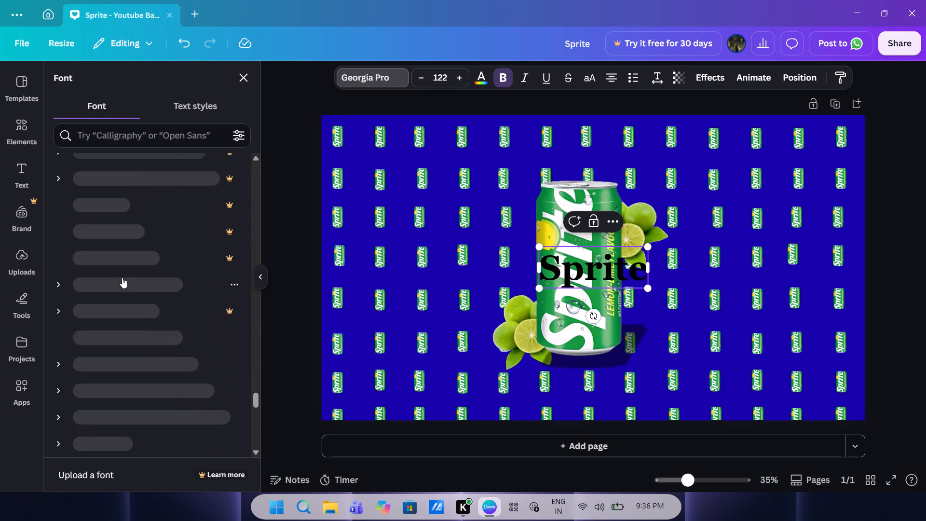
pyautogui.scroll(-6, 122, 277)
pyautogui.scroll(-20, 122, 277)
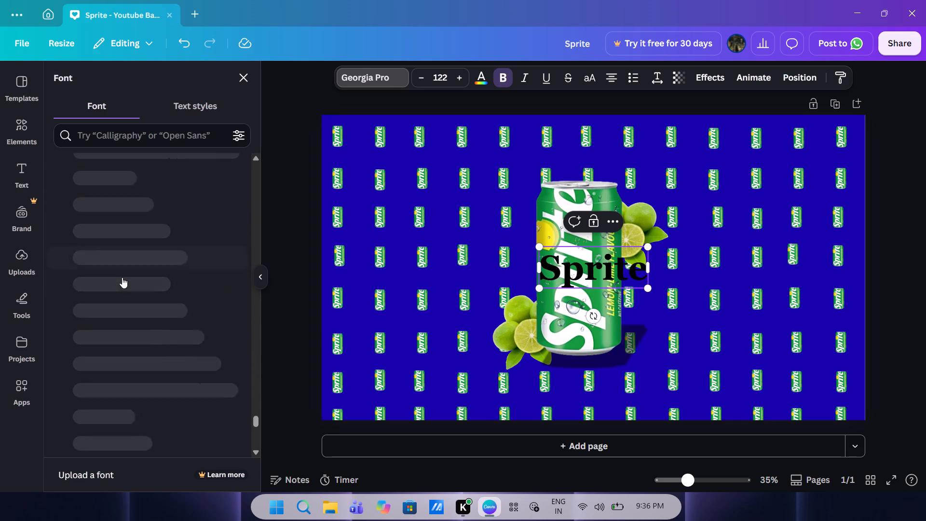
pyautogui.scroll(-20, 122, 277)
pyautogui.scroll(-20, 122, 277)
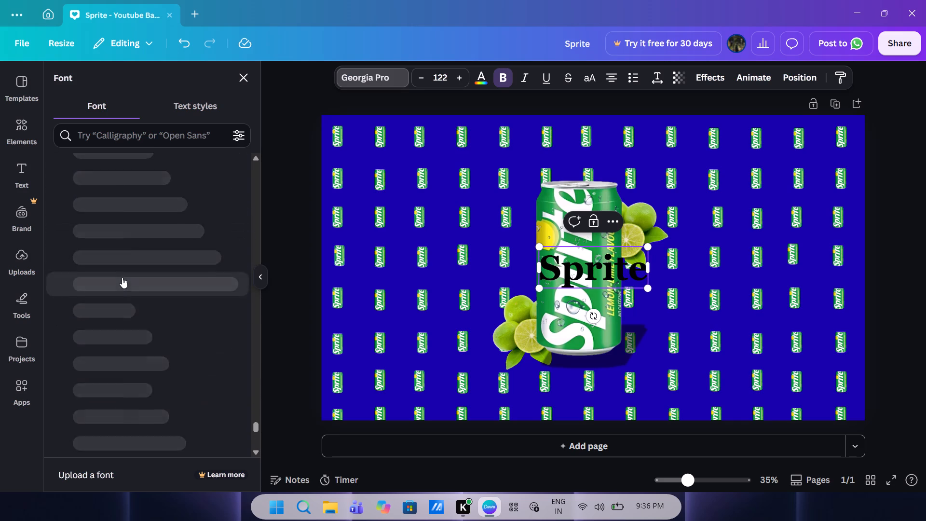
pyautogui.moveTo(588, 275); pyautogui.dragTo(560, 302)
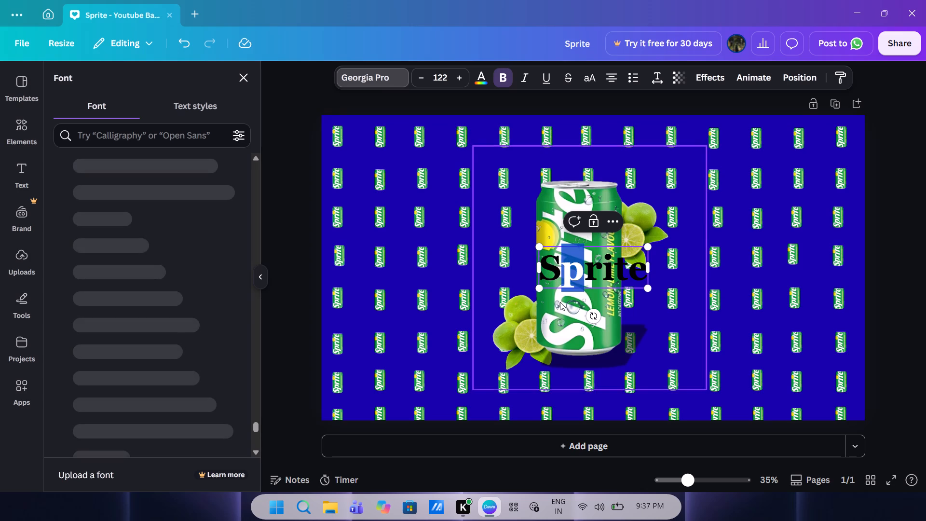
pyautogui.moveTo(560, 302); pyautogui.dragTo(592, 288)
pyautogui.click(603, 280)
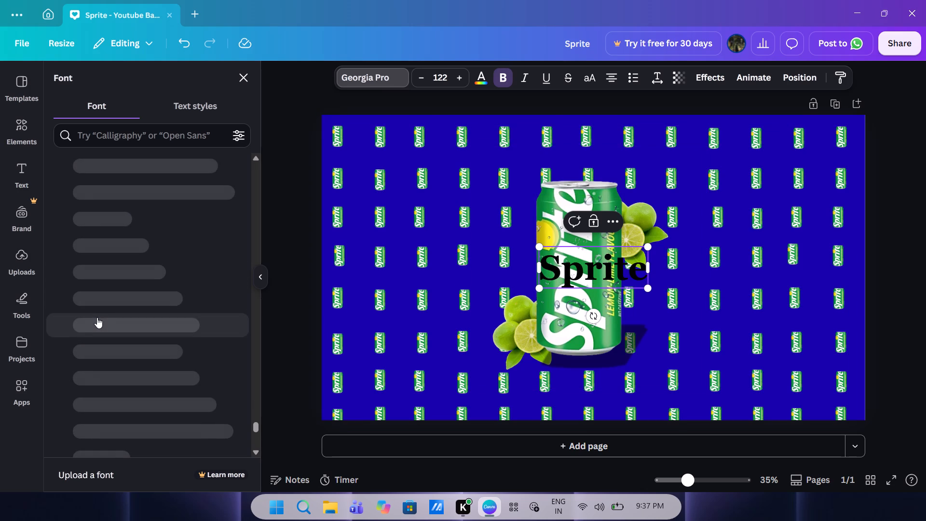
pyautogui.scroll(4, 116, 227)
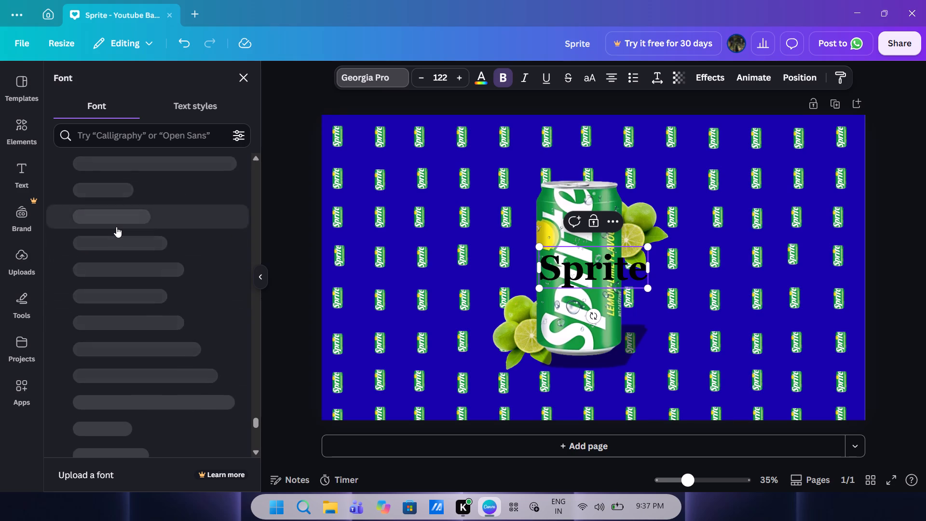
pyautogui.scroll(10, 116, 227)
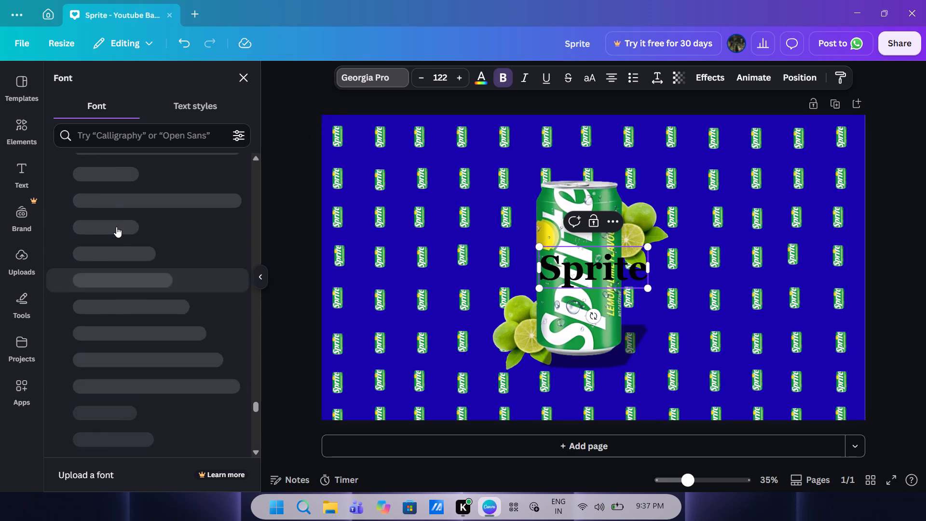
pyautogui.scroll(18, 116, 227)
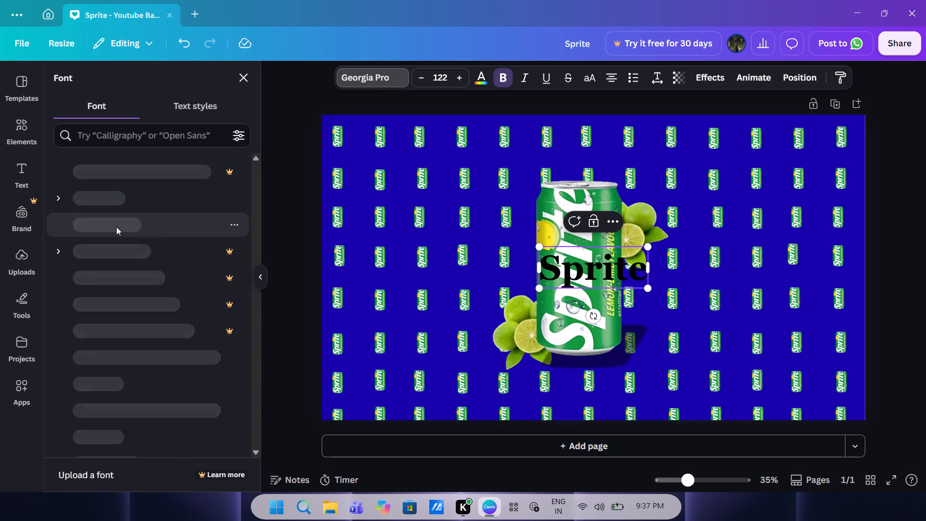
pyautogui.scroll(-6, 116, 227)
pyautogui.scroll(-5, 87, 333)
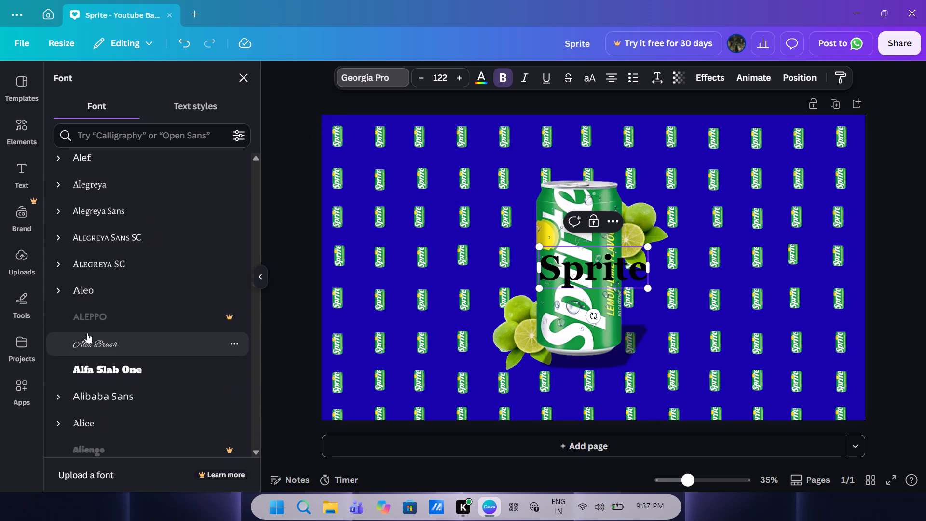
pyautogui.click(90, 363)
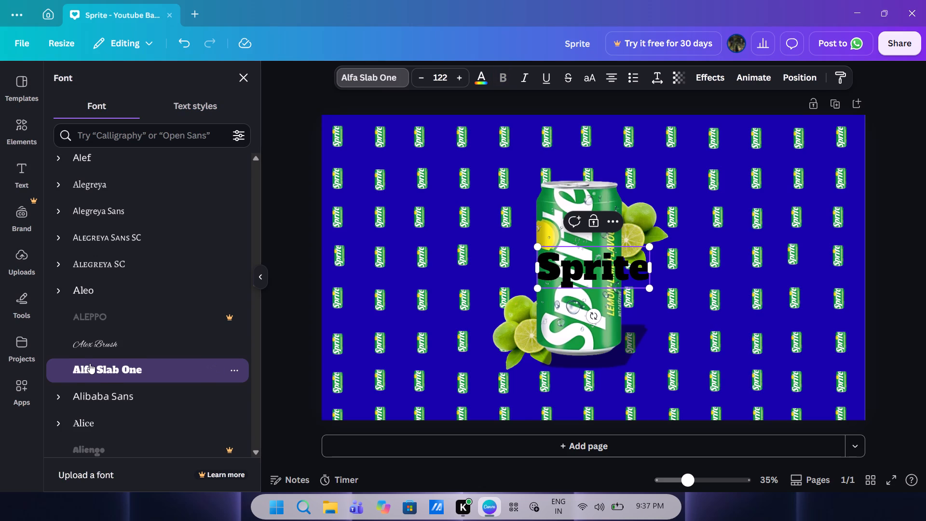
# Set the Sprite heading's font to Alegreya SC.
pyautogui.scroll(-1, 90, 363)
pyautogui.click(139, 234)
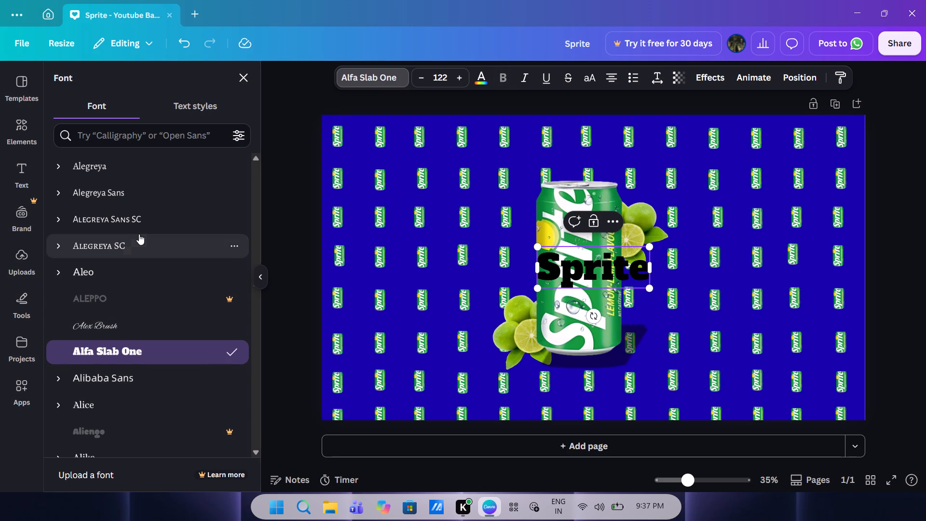
# Set the Sprite heading's font to Ahsing.
pyautogui.scroll(-2, 56, 336)
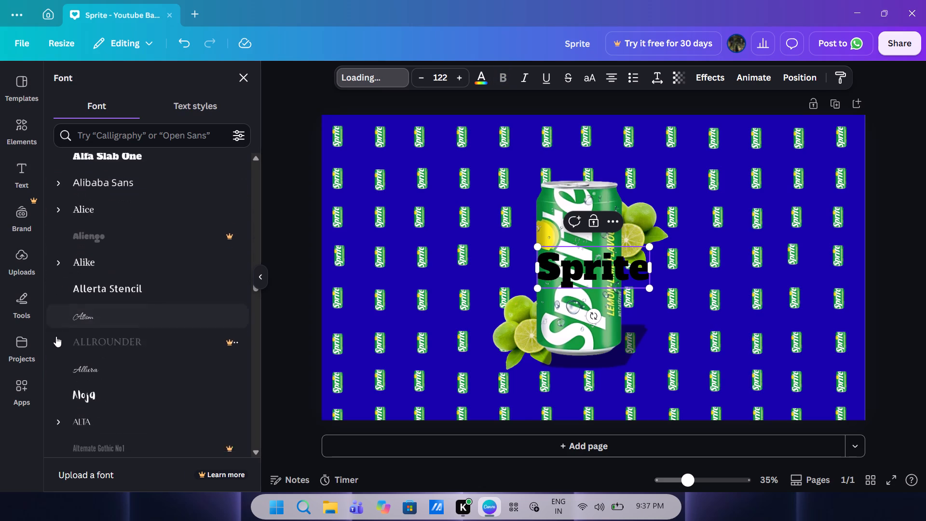
pyautogui.scroll(-1, 56, 336)
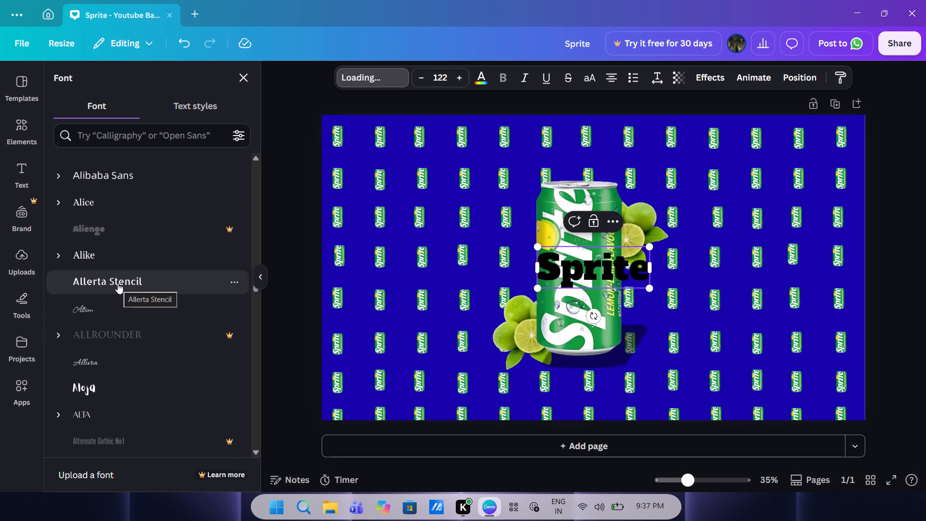
pyautogui.hscroll(1, 116, 282)
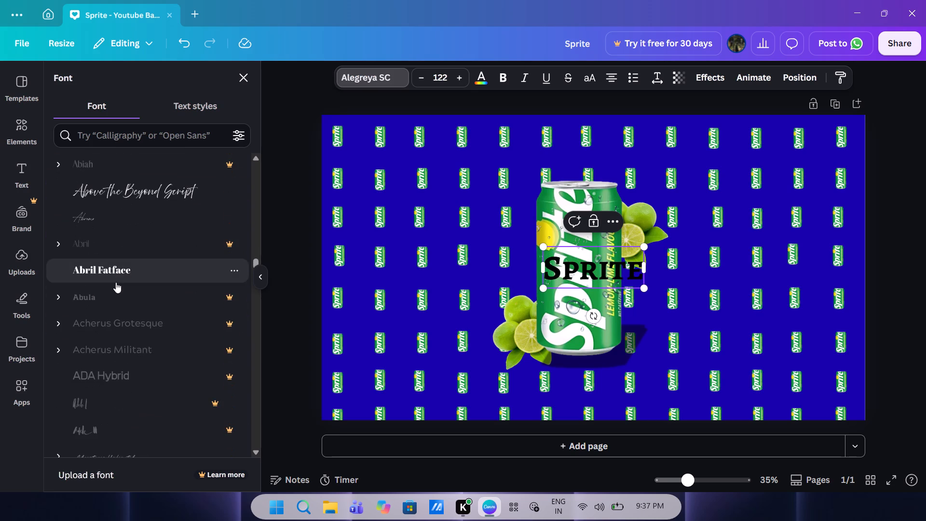
pyautogui.scroll(-7, 85, 340)
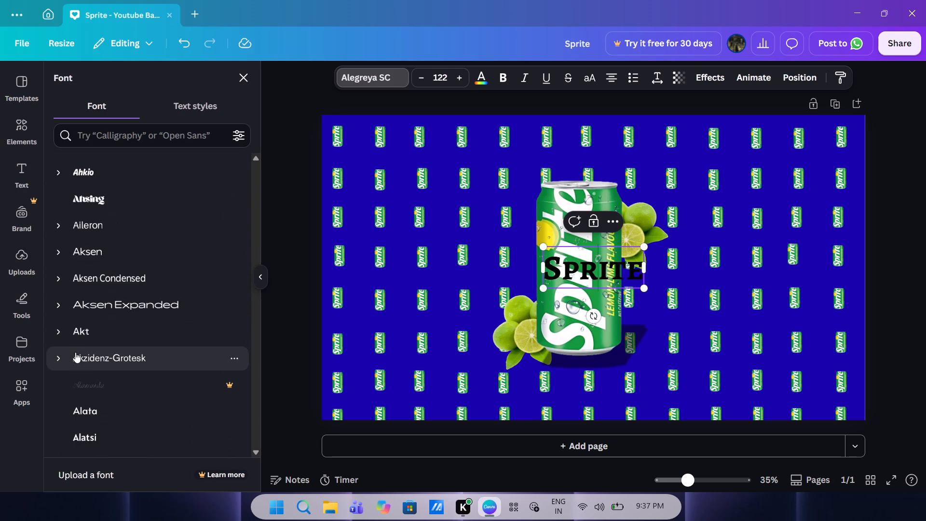
pyautogui.click(104, 202)
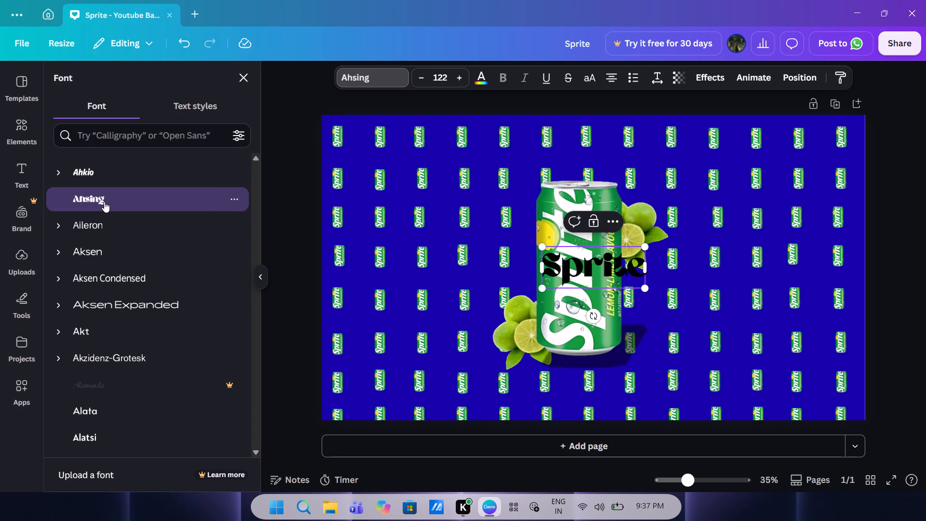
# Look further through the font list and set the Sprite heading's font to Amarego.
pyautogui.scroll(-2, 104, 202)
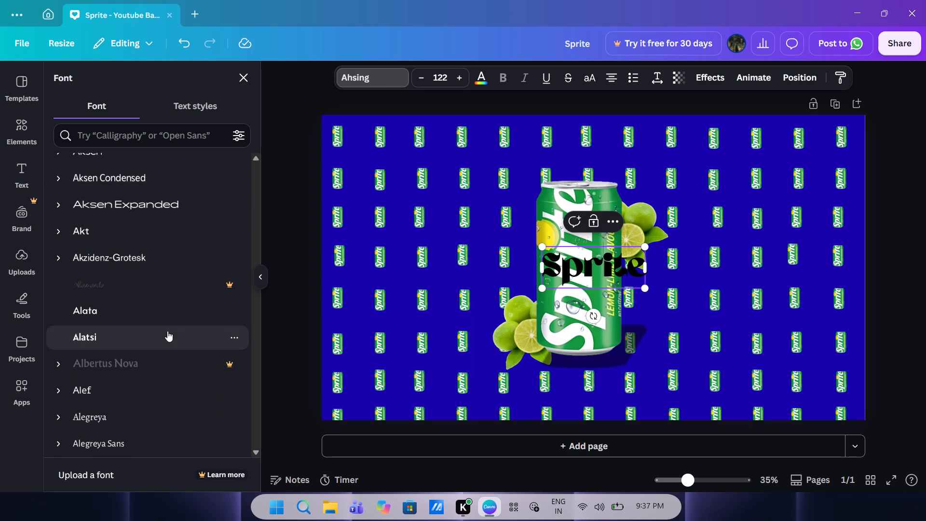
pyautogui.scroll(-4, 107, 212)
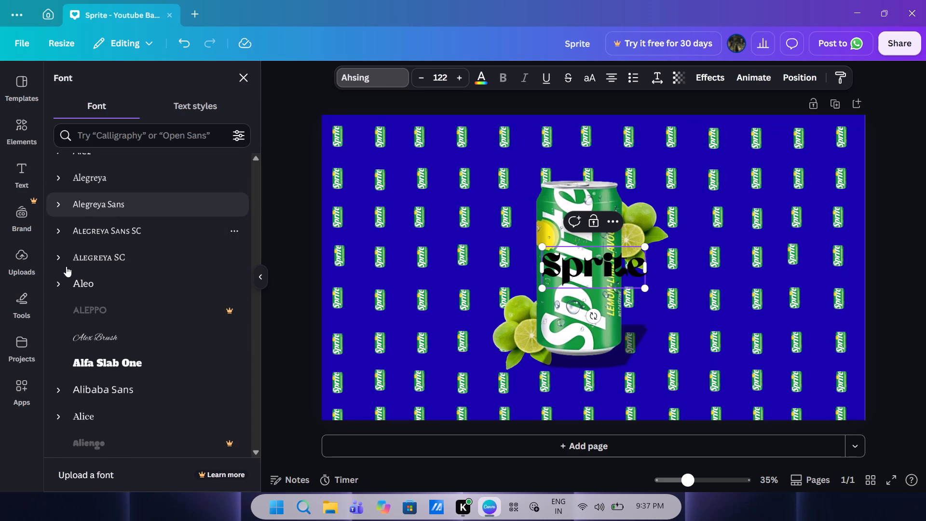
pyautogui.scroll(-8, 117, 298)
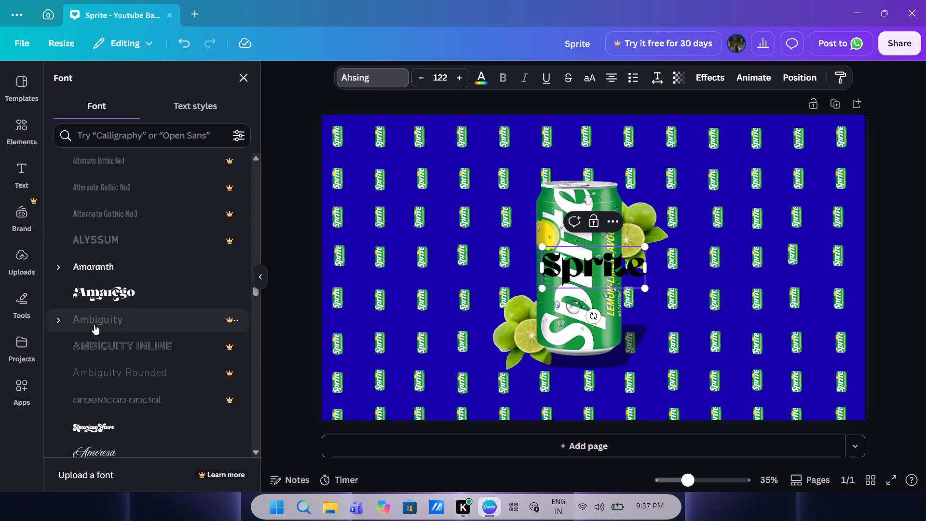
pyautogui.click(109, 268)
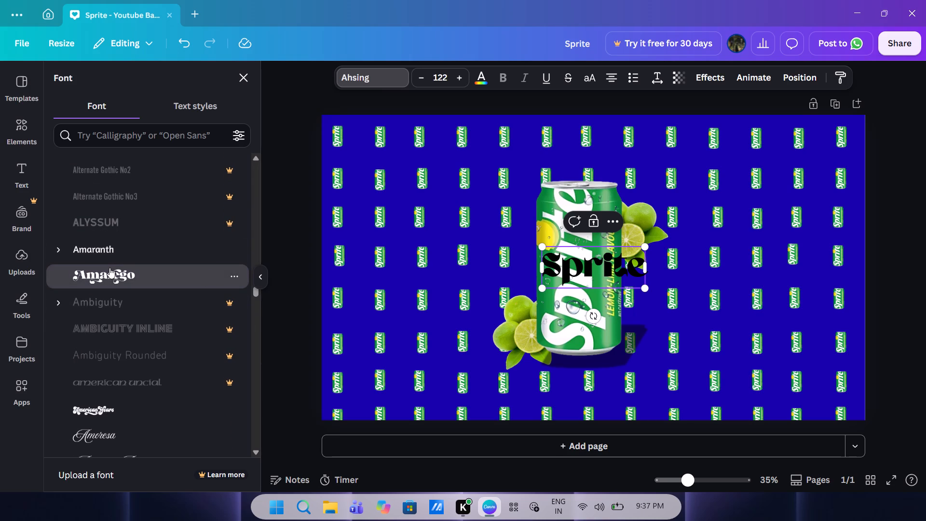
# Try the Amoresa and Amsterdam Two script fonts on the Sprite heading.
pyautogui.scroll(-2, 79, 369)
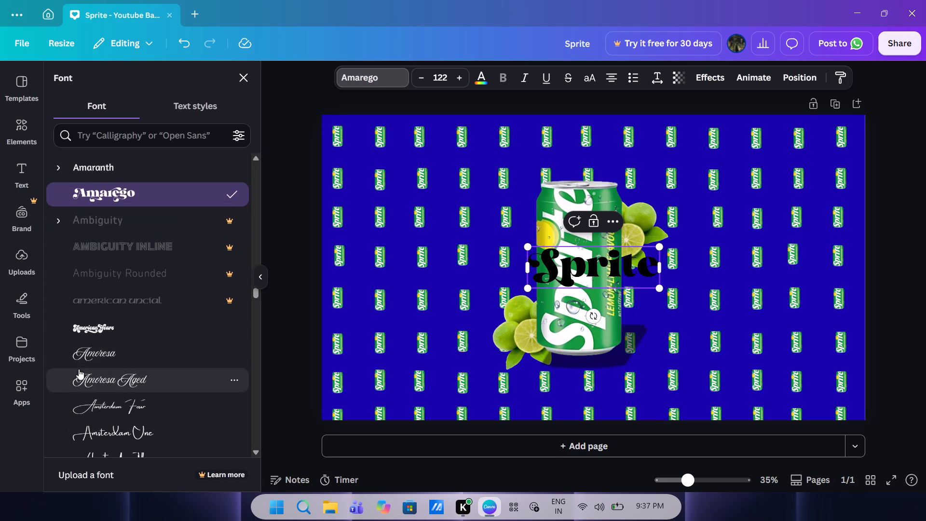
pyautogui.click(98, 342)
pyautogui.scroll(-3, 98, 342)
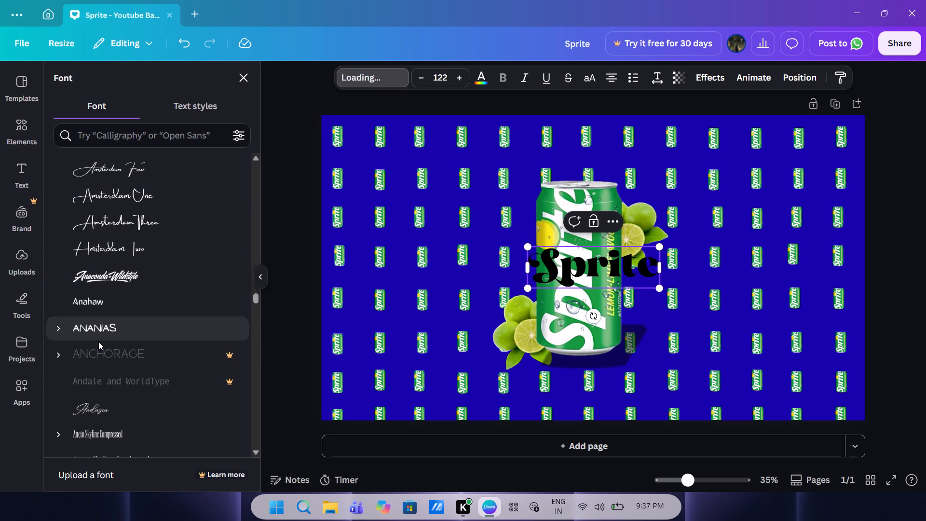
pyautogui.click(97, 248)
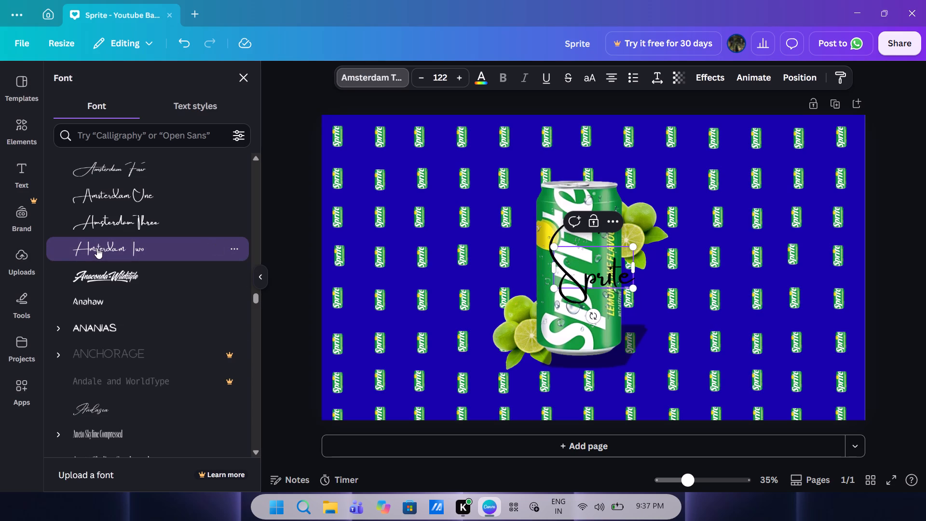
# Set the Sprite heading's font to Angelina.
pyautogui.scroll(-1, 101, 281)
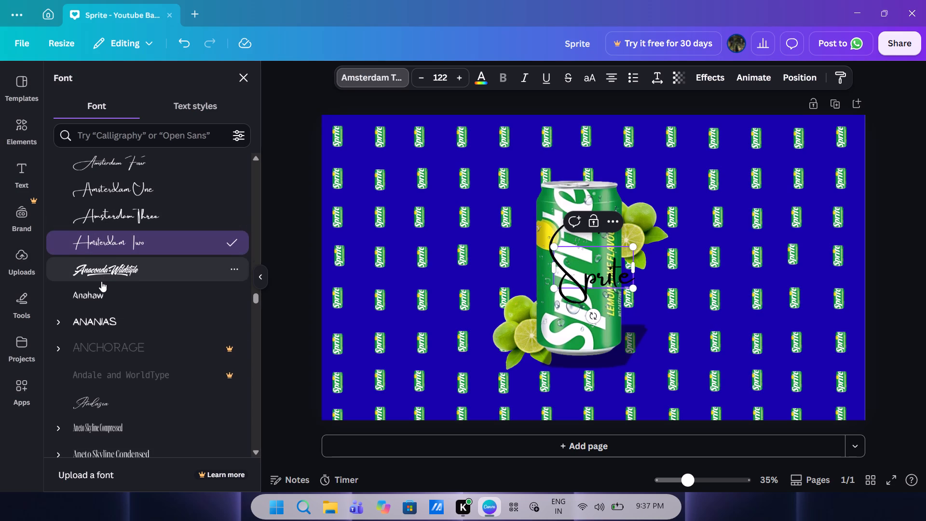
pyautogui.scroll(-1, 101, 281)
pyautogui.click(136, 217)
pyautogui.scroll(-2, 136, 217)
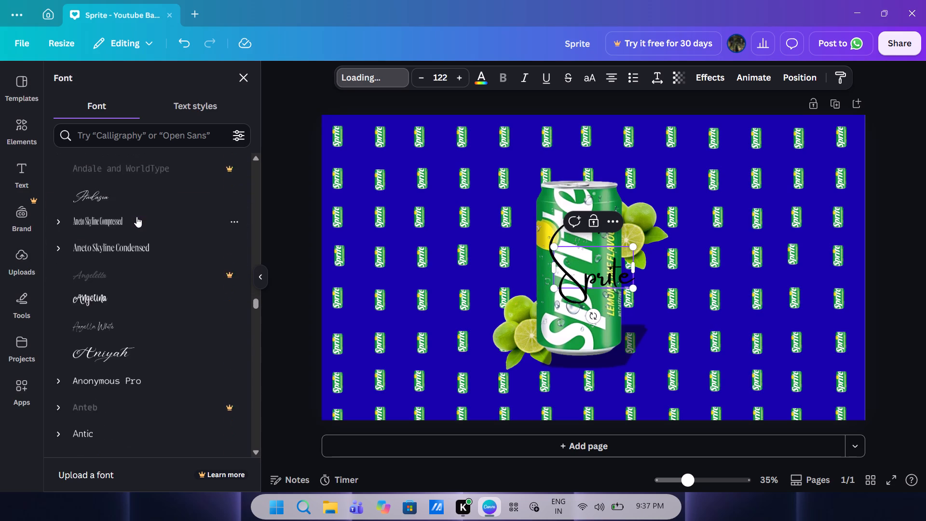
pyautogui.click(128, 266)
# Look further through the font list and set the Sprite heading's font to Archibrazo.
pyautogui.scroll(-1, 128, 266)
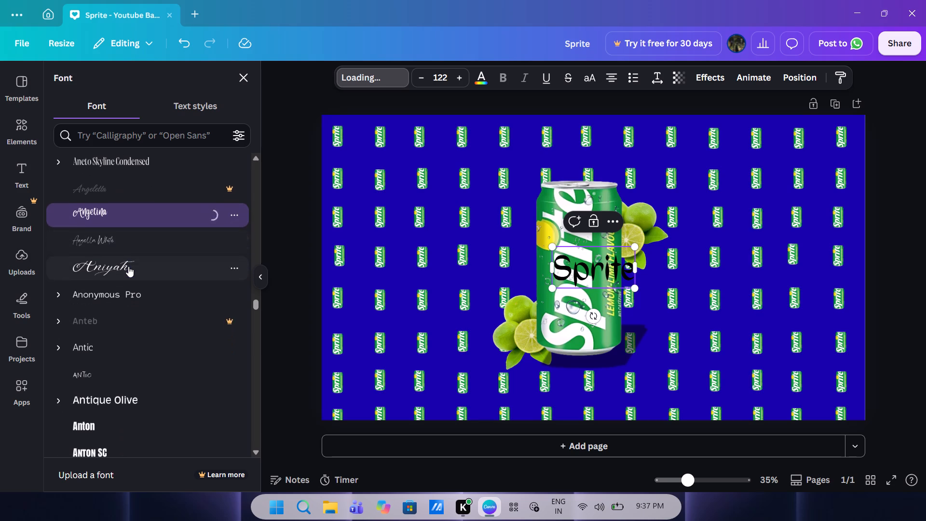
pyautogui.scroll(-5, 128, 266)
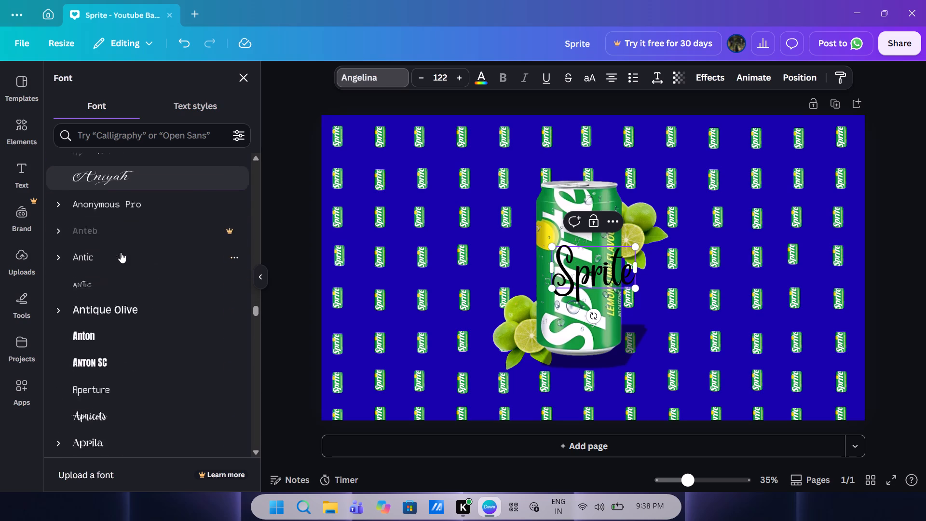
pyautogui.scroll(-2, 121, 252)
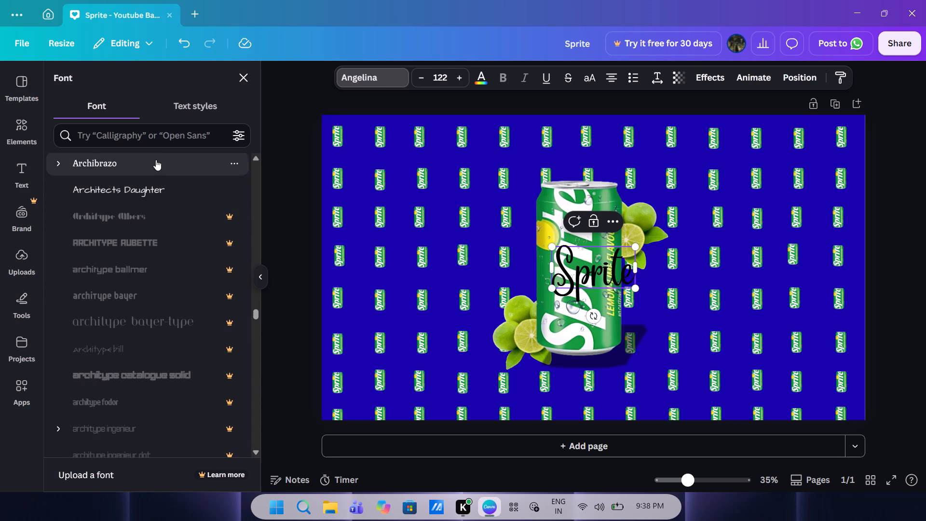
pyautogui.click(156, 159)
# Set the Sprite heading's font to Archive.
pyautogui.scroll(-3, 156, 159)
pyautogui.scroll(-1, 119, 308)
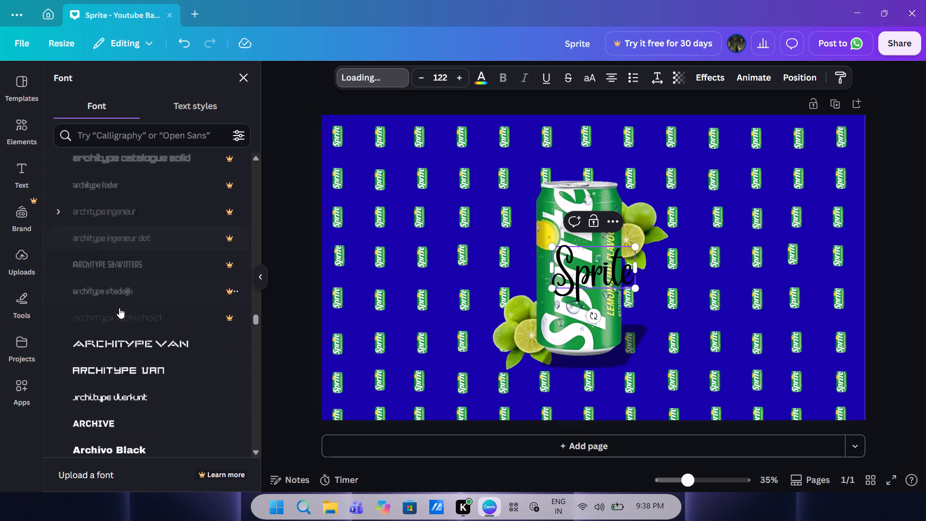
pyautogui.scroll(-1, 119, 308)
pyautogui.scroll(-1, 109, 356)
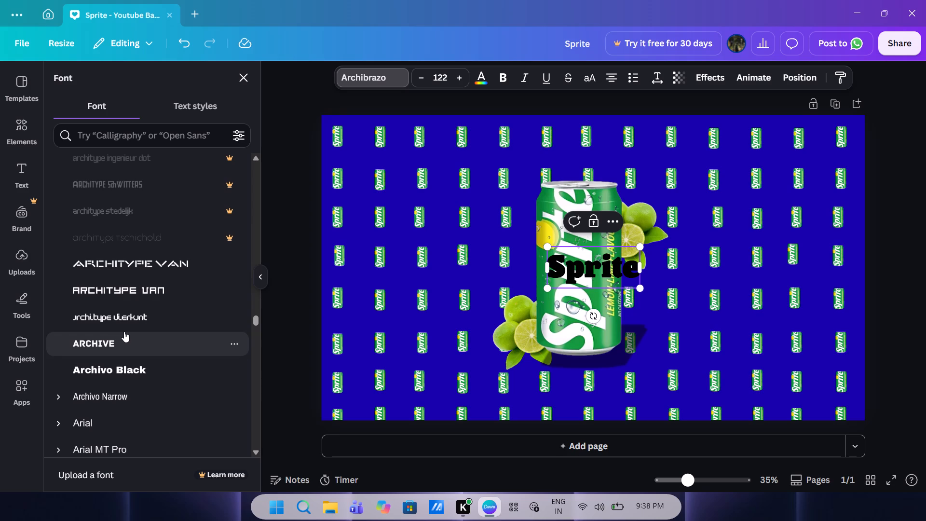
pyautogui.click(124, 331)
# Look much further through the font list for other decorative fonts for the Sprite heading.
pyautogui.scroll(-10, 124, 331)
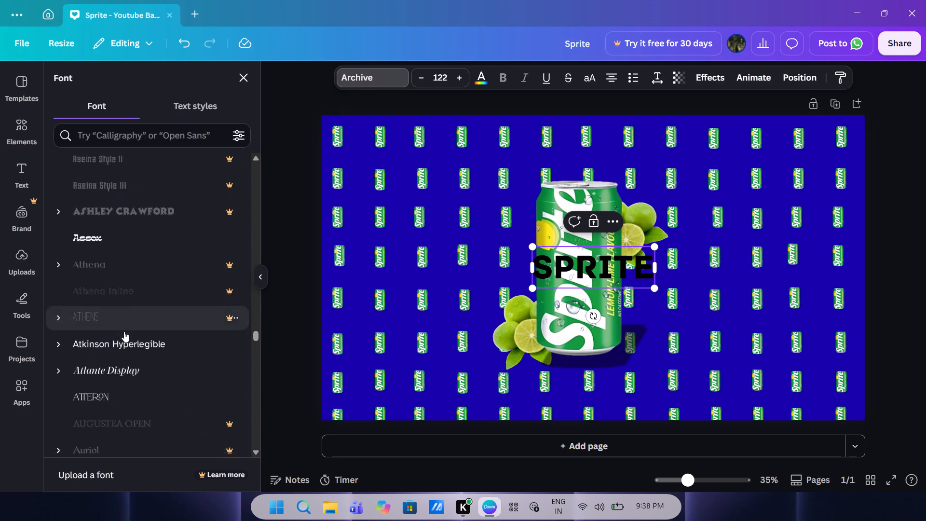
pyautogui.scroll(-18, 124, 331)
pyautogui.scroll(-9, 124, 331)
pyautogui.hscroll(7, 124, 331)
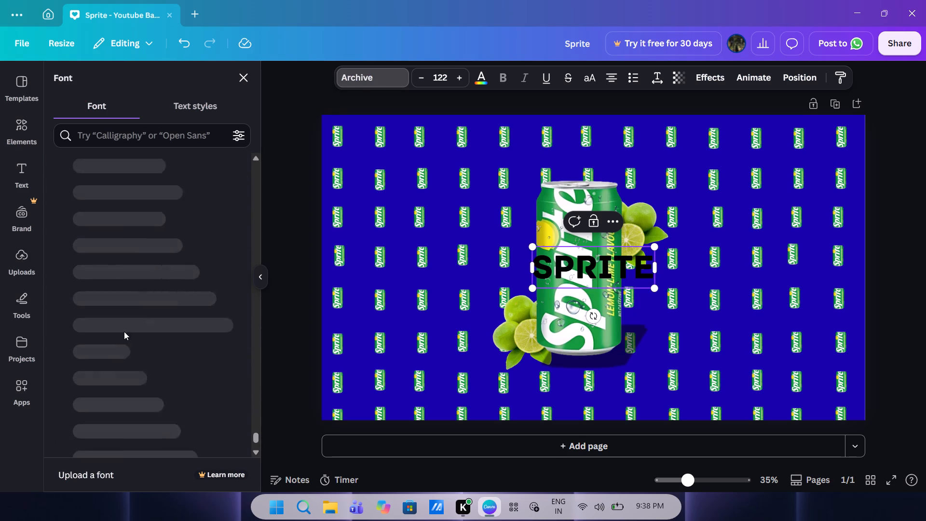
pyautogui.hscroll(20, 124, 331)
pyautogui.hscroll(7, 124, 331)
pyautogui.hscroll(20, 124, 331)
pyautogui.hscroll(10, 124, 331)
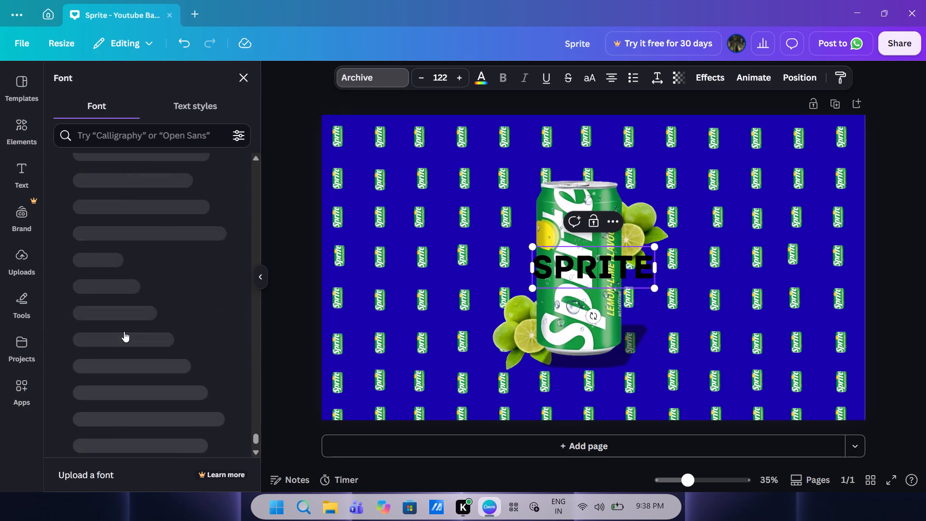
pyautogui.hscroll(6, 124, 331)
pyautogui.hscroll(20, 124, 331)
pyautogui.hscroll(15, 124, 331)
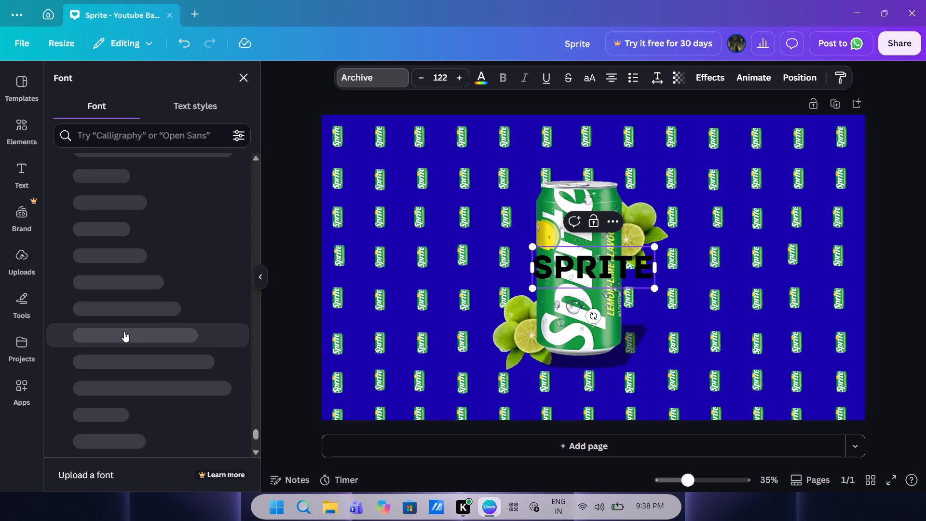
pyautogui.scroll(4, 124, 331)
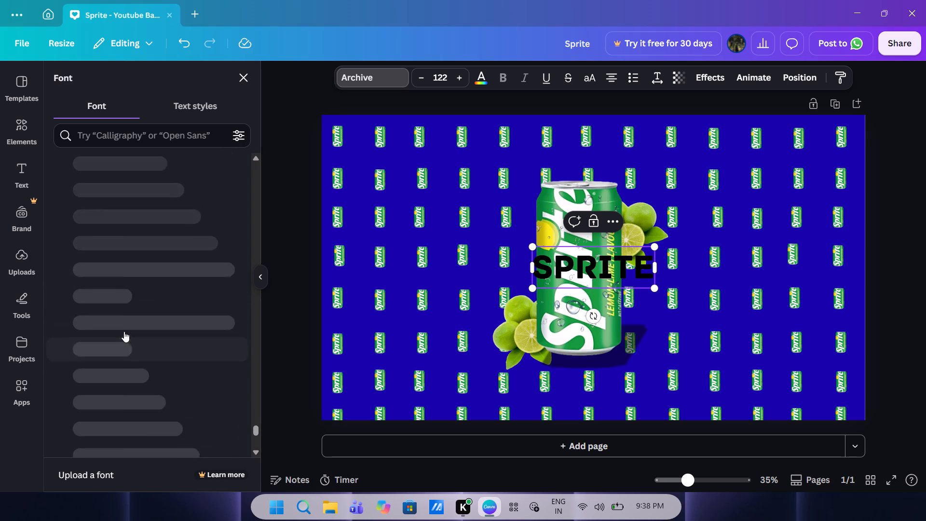
pyautogui.scroll(15, 179, 260)
pyautogui.scroll(11, 179, 260)
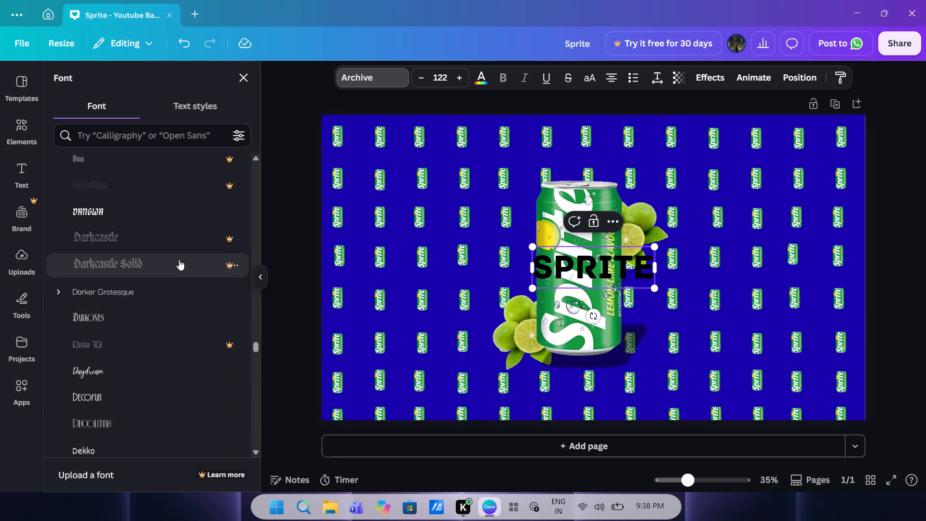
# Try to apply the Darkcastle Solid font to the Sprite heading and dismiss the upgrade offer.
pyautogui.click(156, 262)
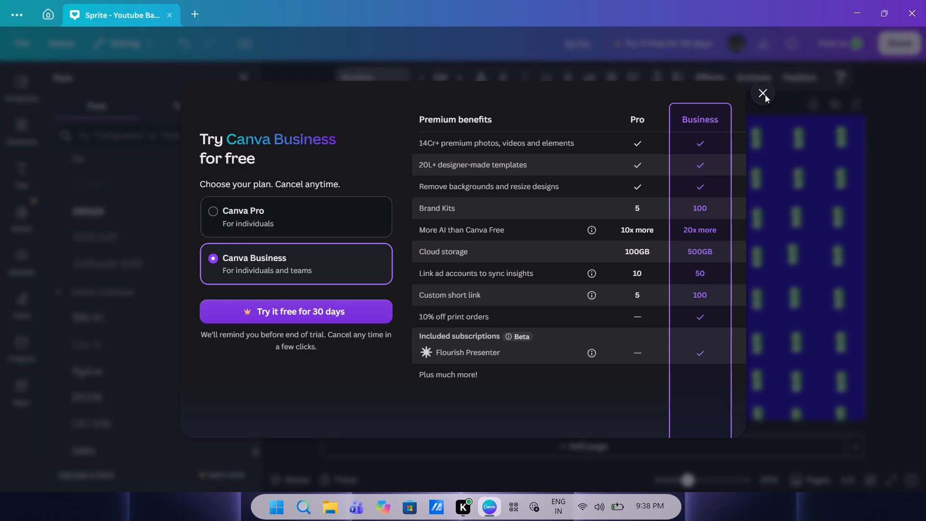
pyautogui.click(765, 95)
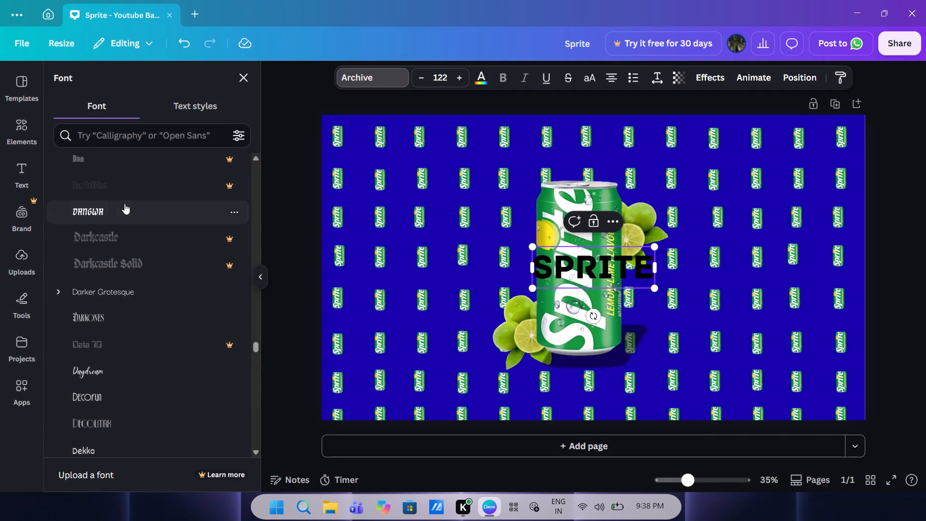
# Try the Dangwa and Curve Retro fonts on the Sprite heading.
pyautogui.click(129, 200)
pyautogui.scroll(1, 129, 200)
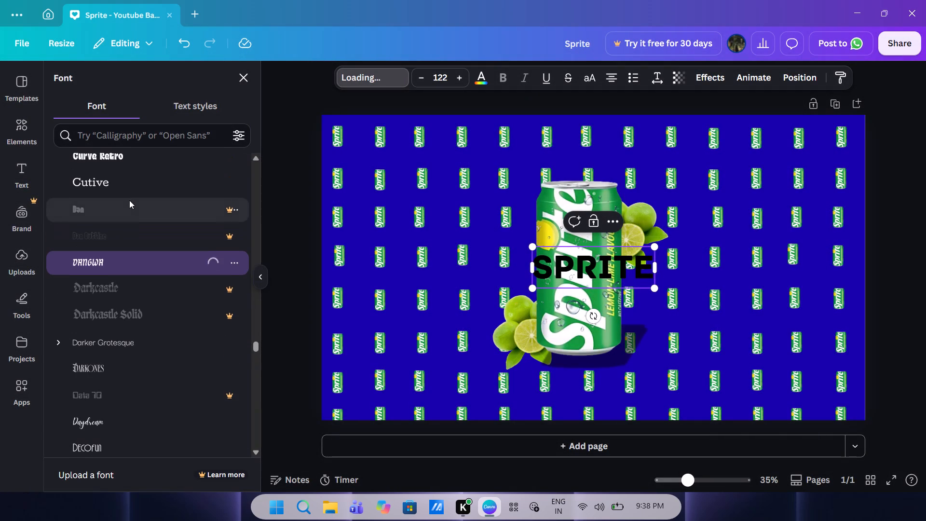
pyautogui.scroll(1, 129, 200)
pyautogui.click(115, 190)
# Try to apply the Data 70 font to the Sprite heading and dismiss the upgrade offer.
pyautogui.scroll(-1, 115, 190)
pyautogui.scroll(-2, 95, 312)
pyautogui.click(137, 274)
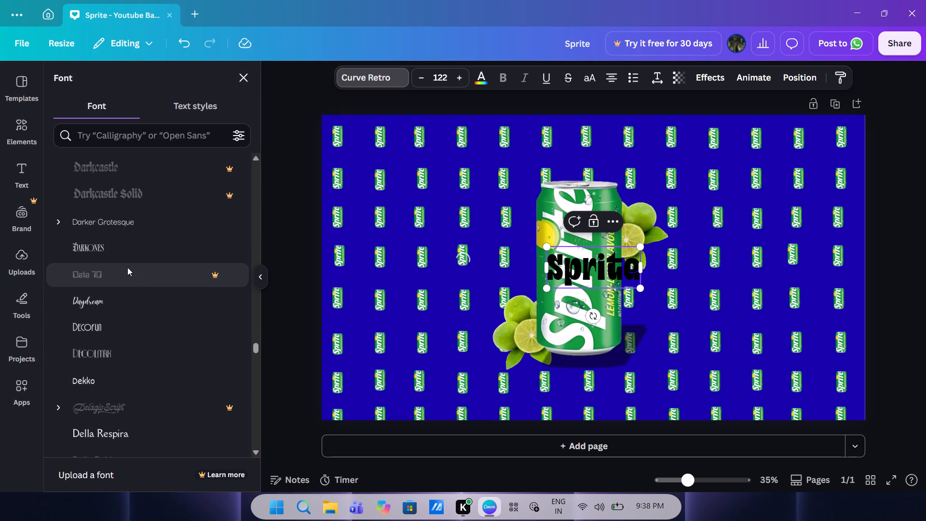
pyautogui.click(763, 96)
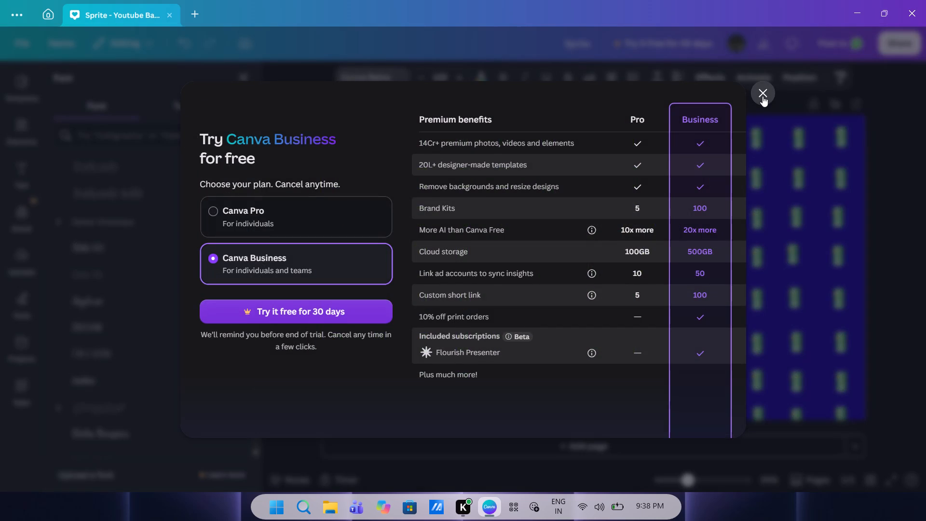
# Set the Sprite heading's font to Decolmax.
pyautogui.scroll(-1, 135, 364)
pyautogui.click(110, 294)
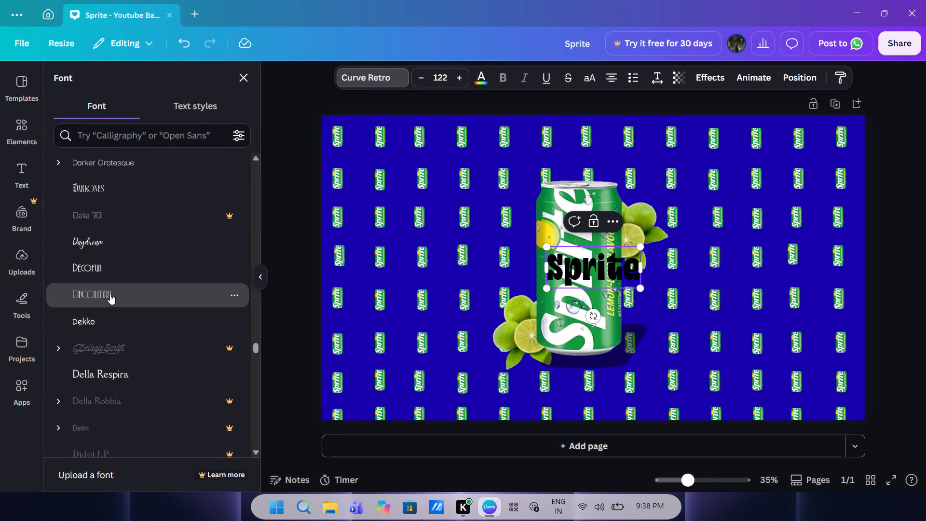
# Set the Sprite heading's font to Della Respira.
pyautogui.scroll(-2, 110, 294)
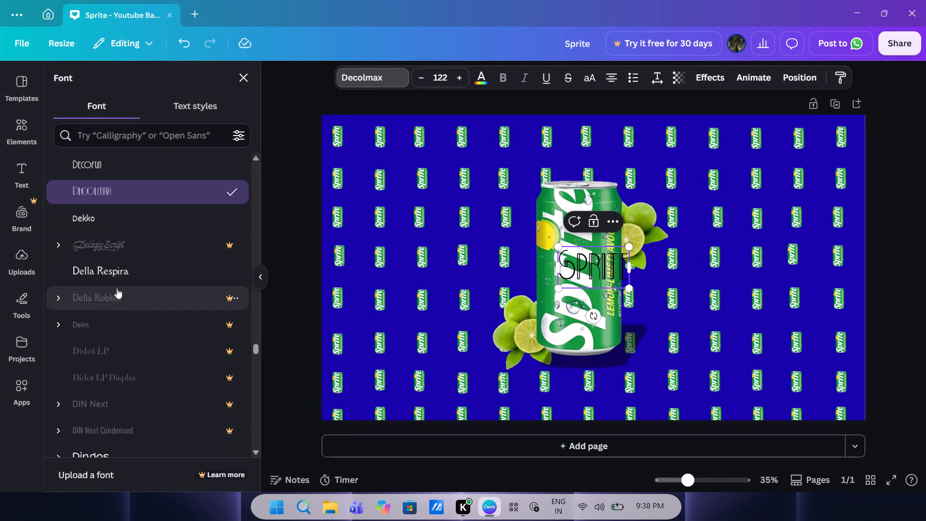
pyautogui.click(144, 271)
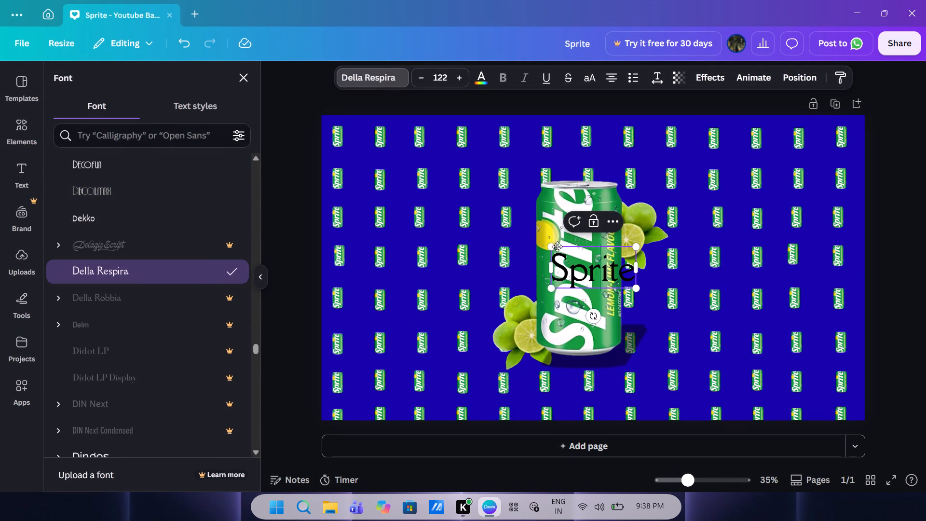
# Enlarge the Sprite heading and its text box to a font size of about 552, spanning most of the banner's width.
pyautogui.moveTo(554, 247); pyautogui.dragTo(354, 214)
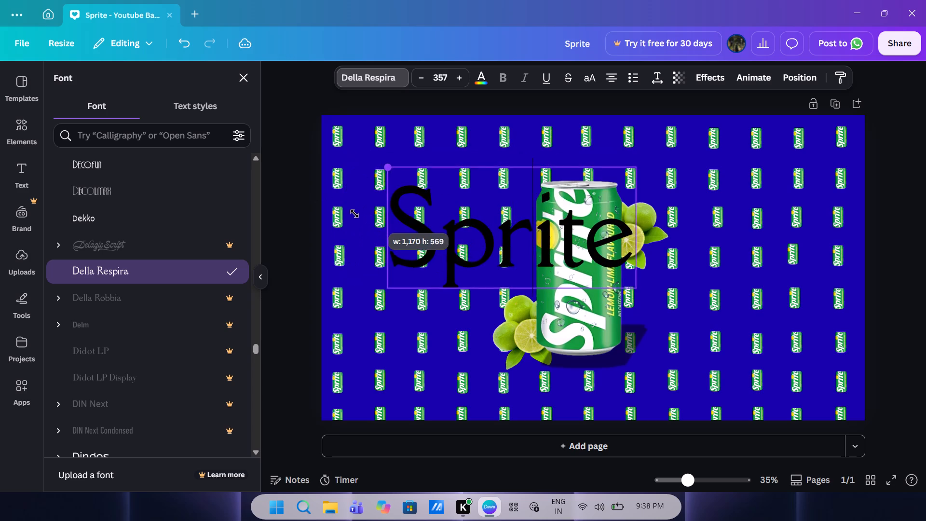
pyautogui.moveTo(354, 214); pyautogui.dragTo(348, 215)
pyautogui.moveTo(449, 240); pyautogui.dragTo(504, 218)
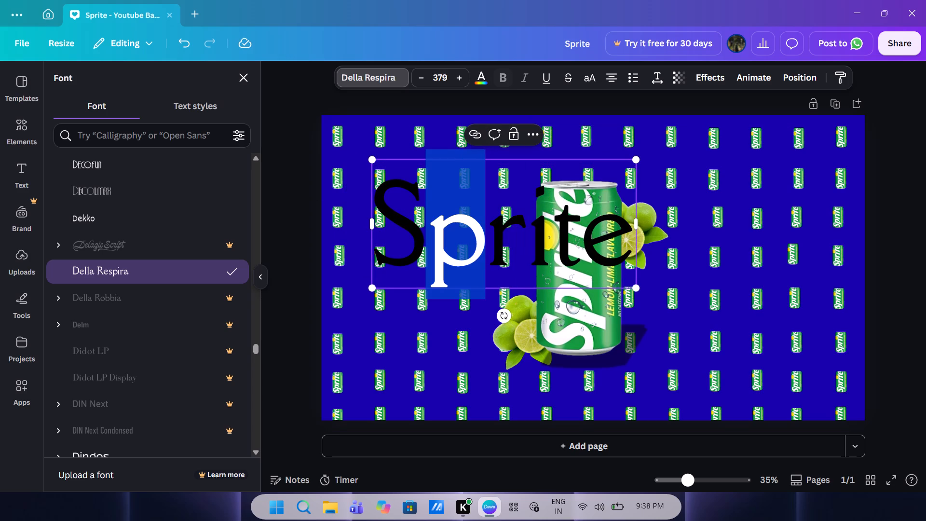
pyautogui.moveTo(641, 228); pyautogui.dragTo(744, 223)
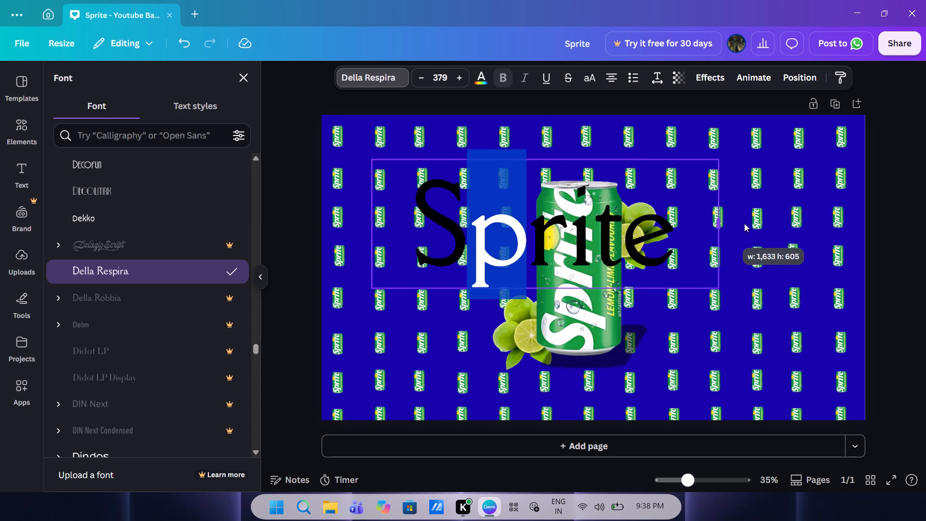
pyautogui.moveTo(744, 223); pyautogui.dragTo(658, 214)
pyautogui.moveTo(652, 288); pyautogui.dragTo(765, 314)
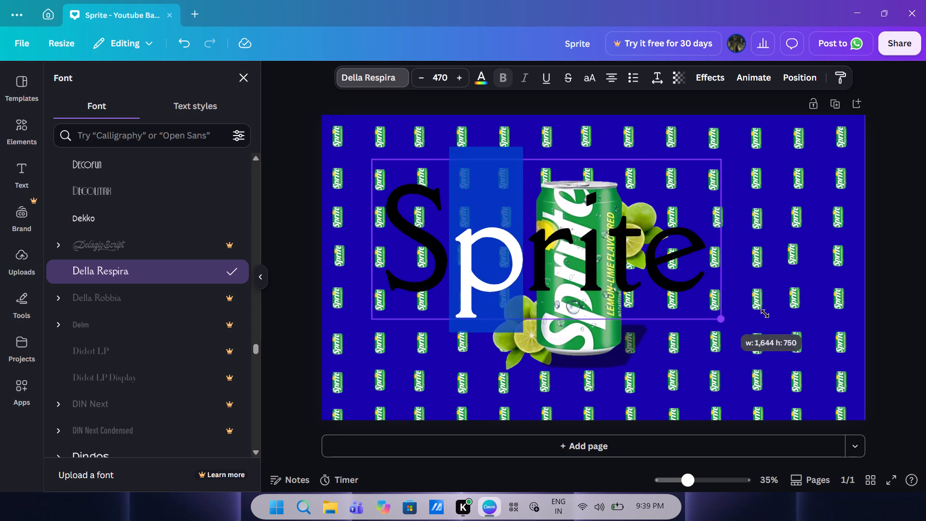
pyautogui.moveTo(765, 314); pyautogui.dragTo(799, 303)
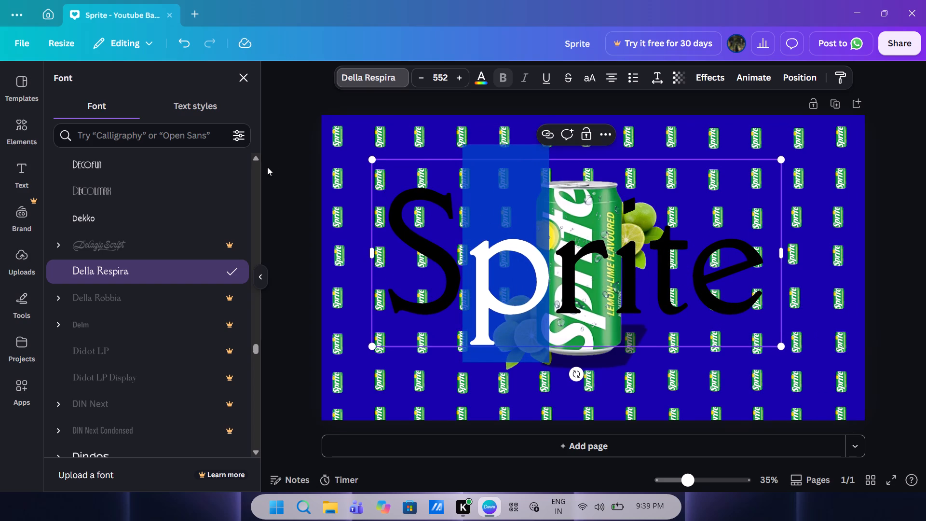
# Move the enlarged Sprite heading up to the banner's top edge, over the upper part of the large can.
pyautogui.click(264, 171)
pyautogui.click(297, 169)
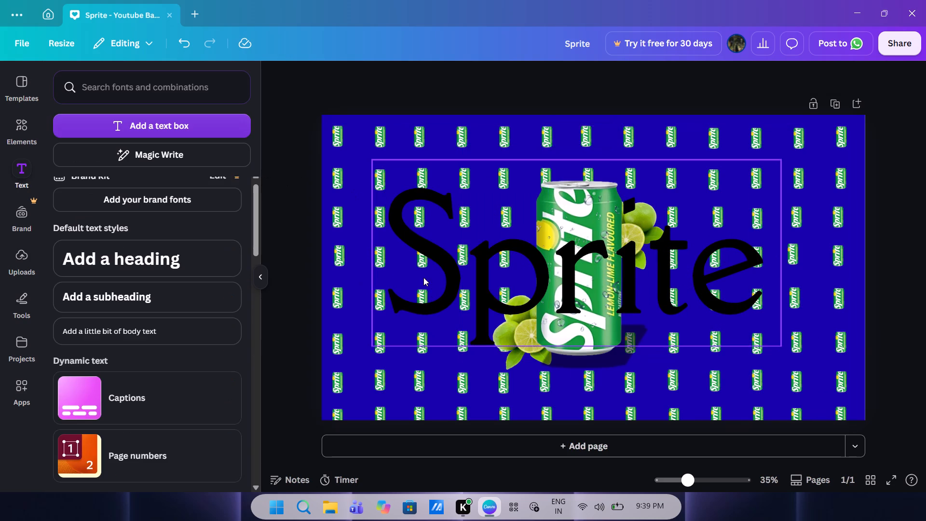
pyautogui.moveTo(455, 259); pyautogui.dragTo(467, 154)
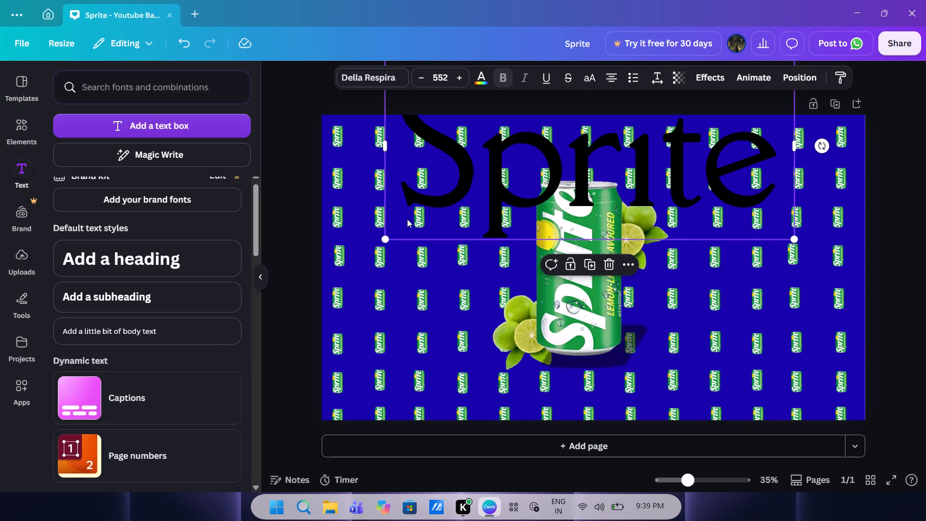
# Shrink the Sprite heading to a font size of about 222 and place it just above the large can.
pyautogui.moveTo(386, 238); pyautogui.dragTo(531, 162)
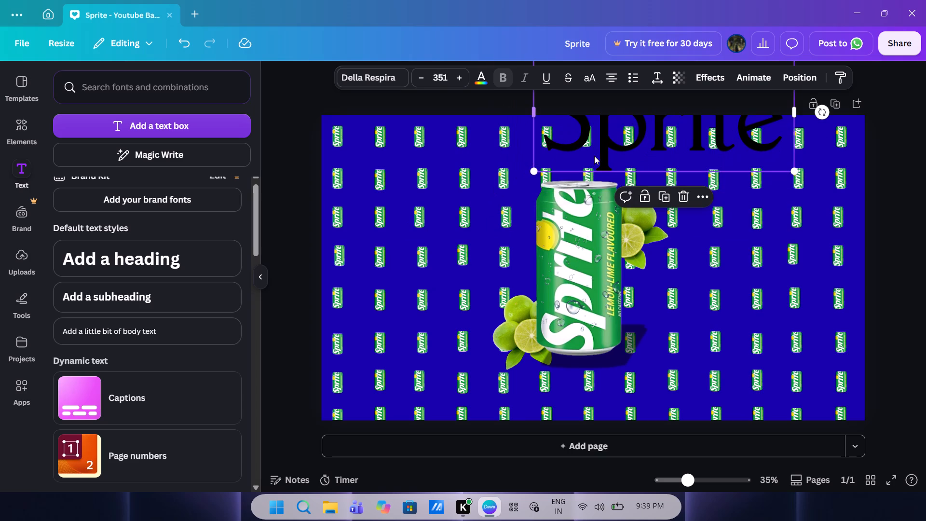
pyautogui.moveTo(601, 152); pyautogui.dragTo(523, 199)
pyautogui.moveTo(452, 217); pyautogui.dragTo(546, 170)
pyautogui.moveTo(599, 154); pyautogui.dragTo(549, 165)
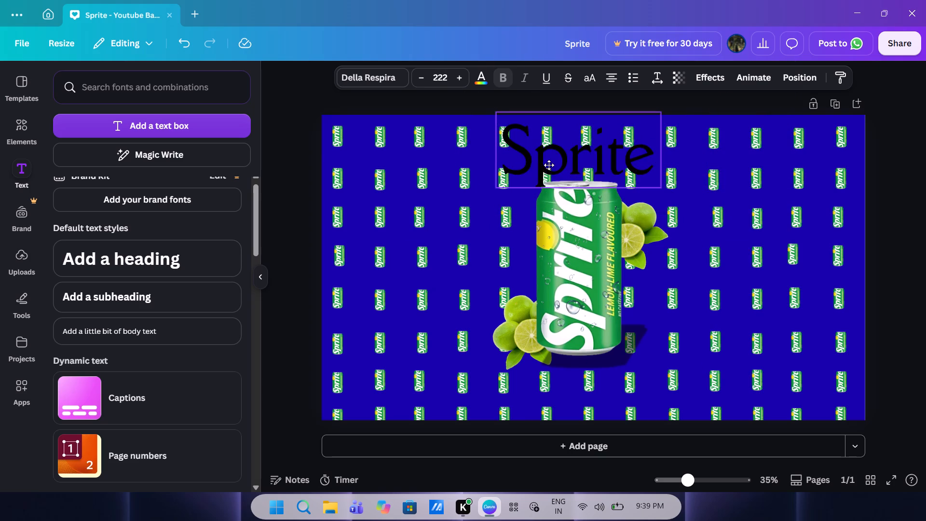
pyautogui.moveTo(549, 165); pyautogui.dragTo(536, 170)
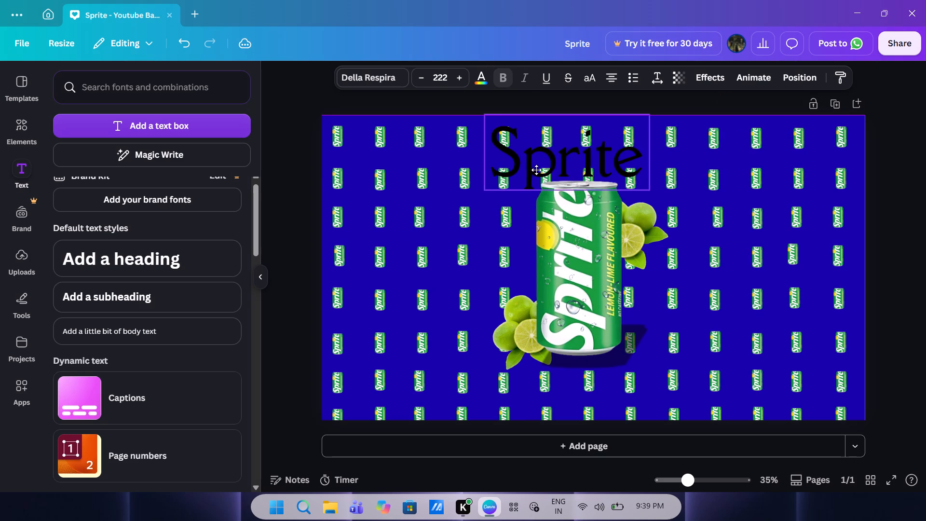
pyautogui.moveTo(536, 170); pyautogui.dragTo(540, 169)
# Widen the Sprite heading's text box on both sides so it spans most of the banner's width.
pyautogui.moveTo(486, 151); pyautogui.dragTo(431, 157)
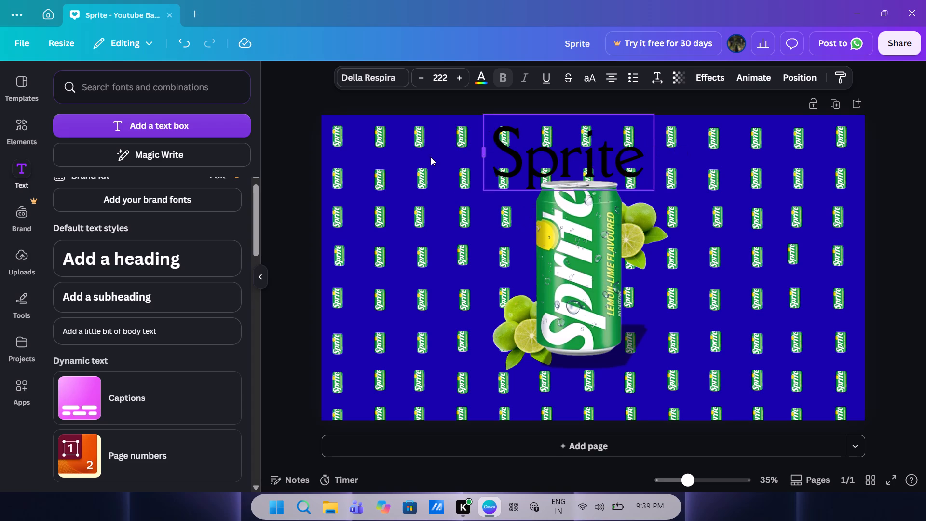
pyautogui.moveTo(431, 157); pyautogui.dragTo(353, 109)
pyautogui.moveTo(655, 154); pyautogui.dragTo(848, 159)
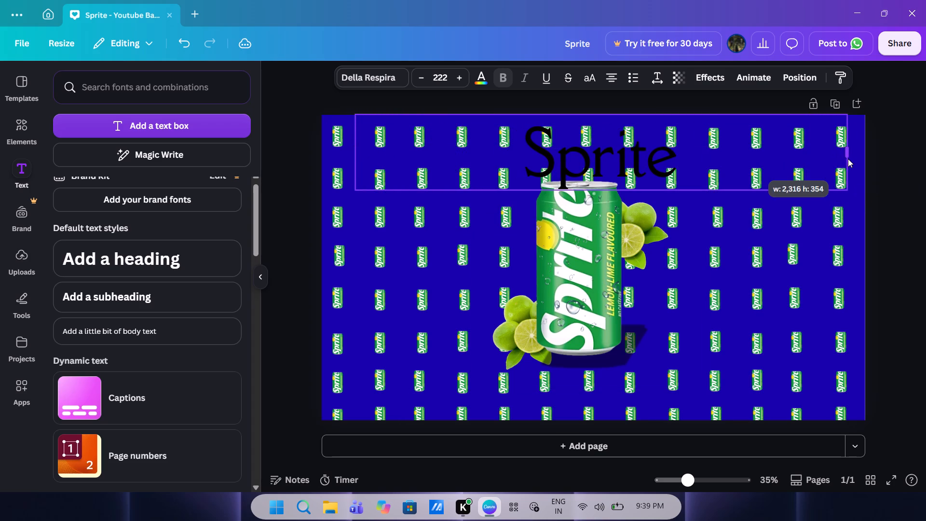
pyautogui.moveTo(848, 159); pyautogui.dragTo(818, 162)
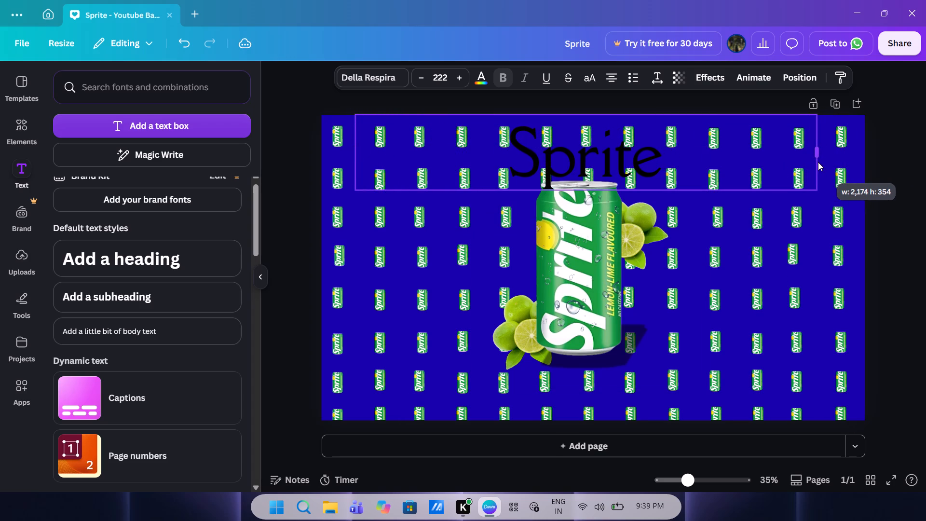
pyautogui.moveTo(818, 162); pyautogui.dragTo(821, 162)
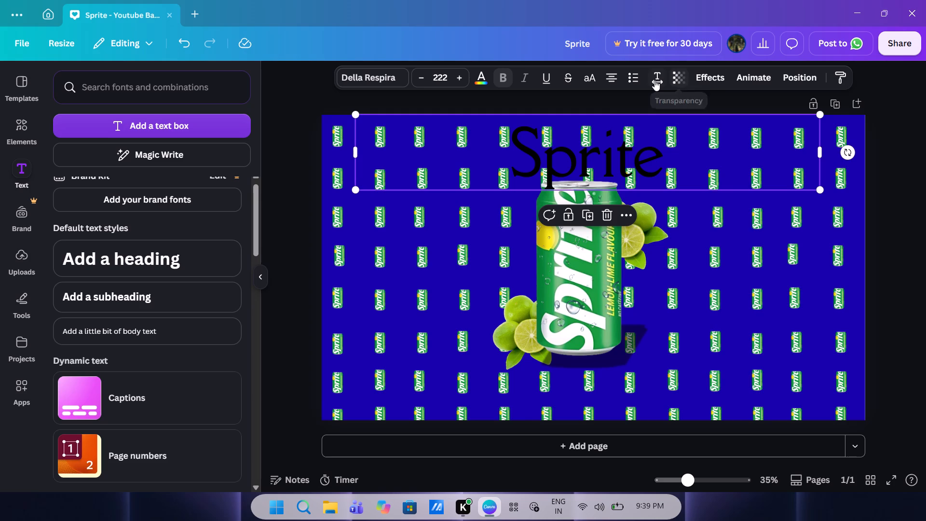
# Set the Sprite heading's letter spacing to about 36 and adjust its line spacing.
pyautogui.click(653, 80)
pyautogui.click(620, 127)
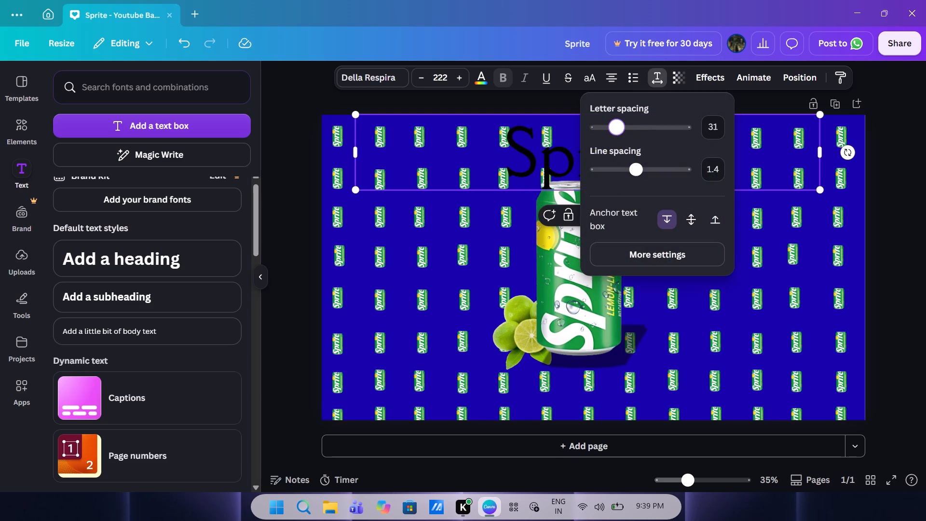
pyautogui.moveTo(635, 165); pyautogui.dragTo(612, 168)
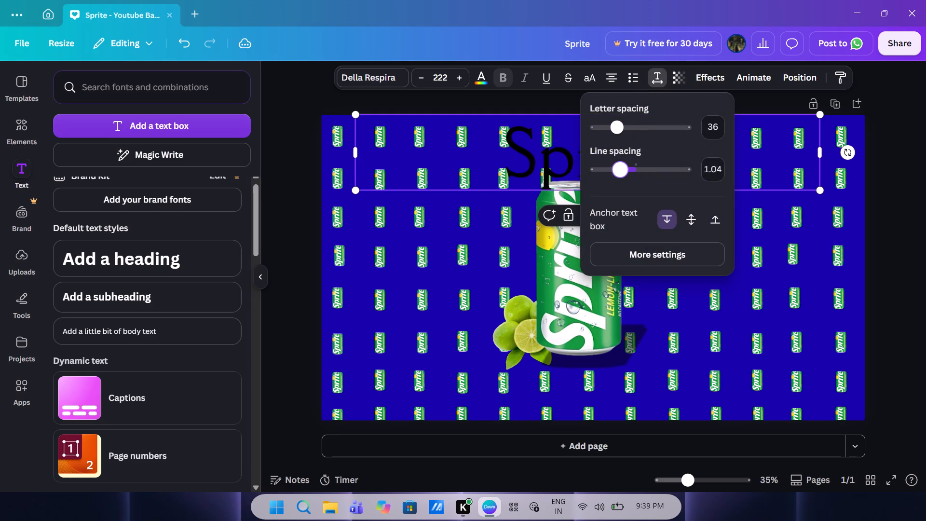
pyautogui.moveTo(612, 168); pyautogui.dragTo(630, 182)
pyautogui.click(303, 181)
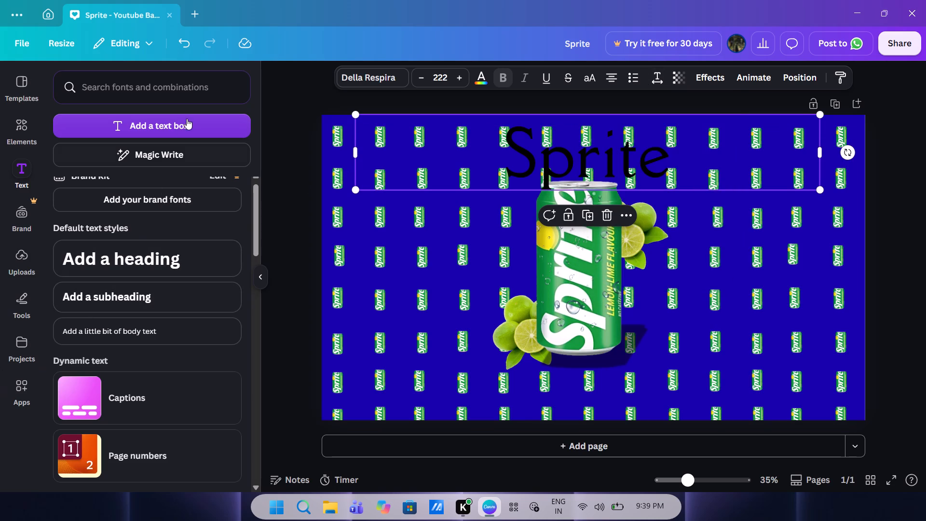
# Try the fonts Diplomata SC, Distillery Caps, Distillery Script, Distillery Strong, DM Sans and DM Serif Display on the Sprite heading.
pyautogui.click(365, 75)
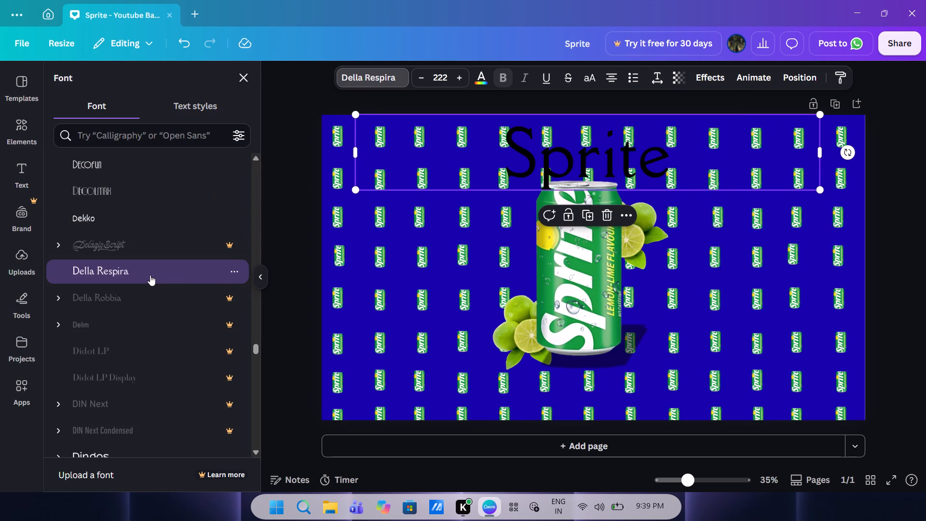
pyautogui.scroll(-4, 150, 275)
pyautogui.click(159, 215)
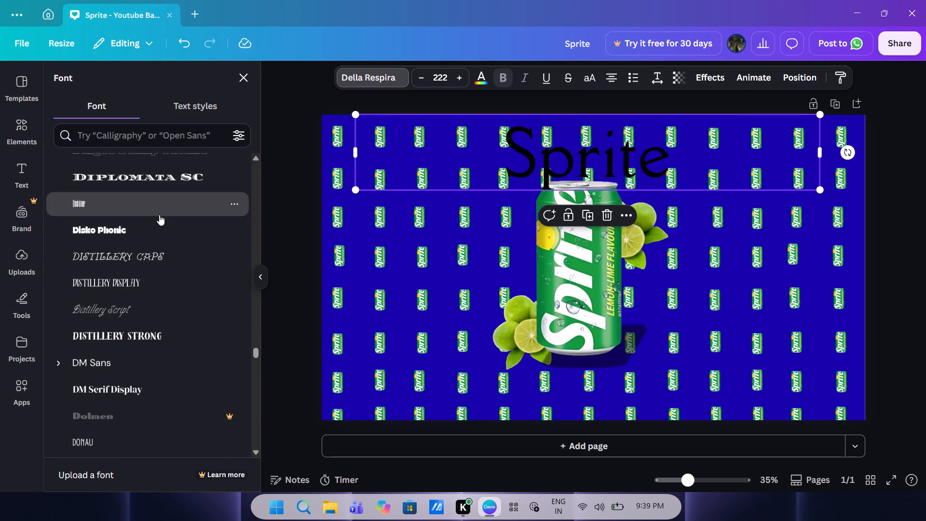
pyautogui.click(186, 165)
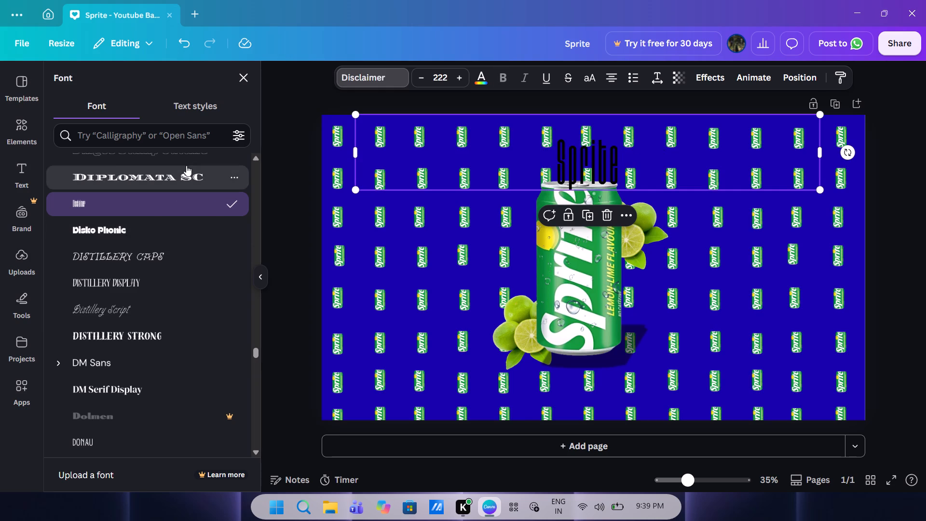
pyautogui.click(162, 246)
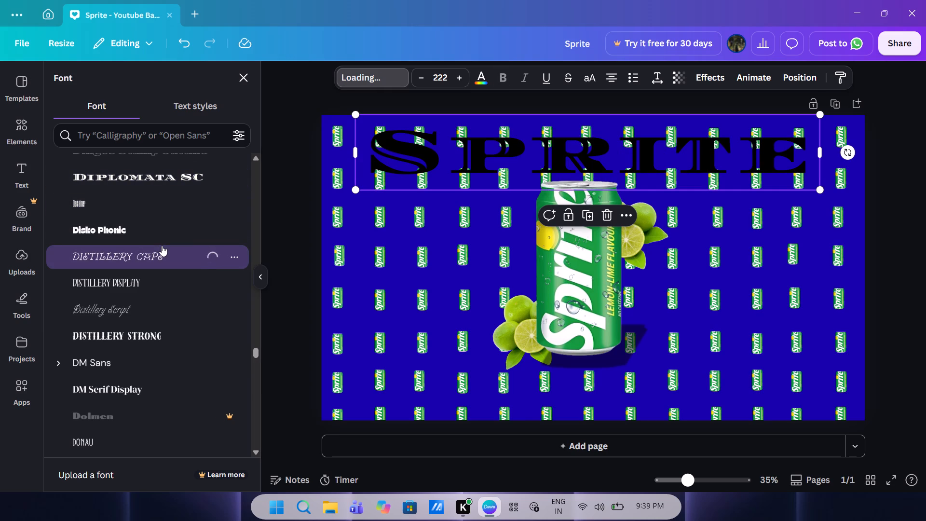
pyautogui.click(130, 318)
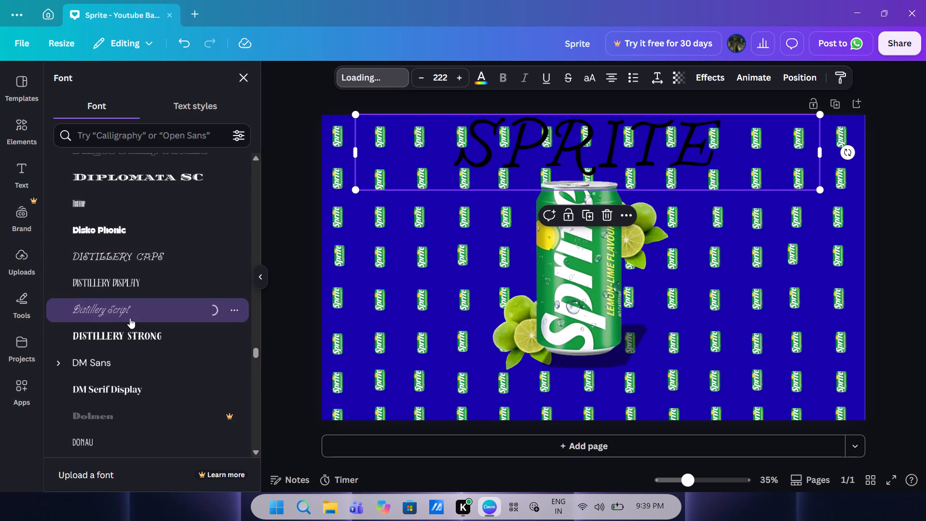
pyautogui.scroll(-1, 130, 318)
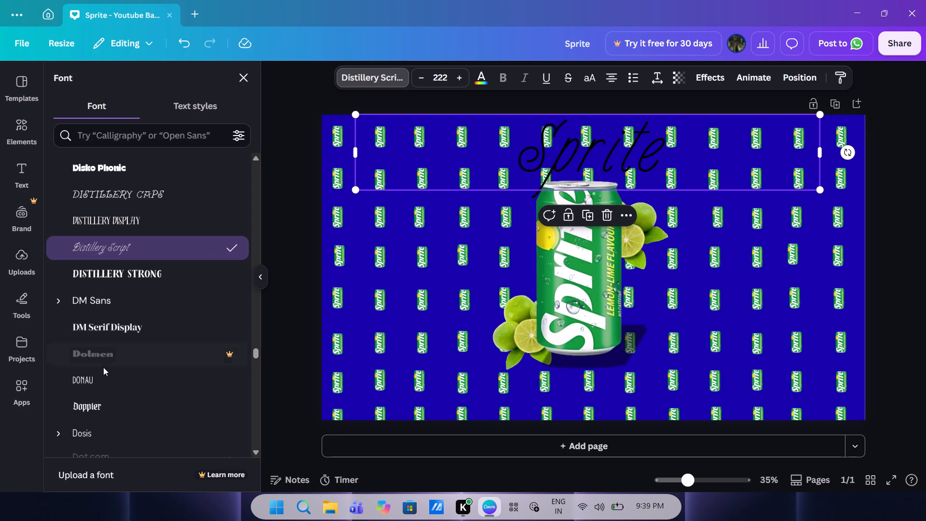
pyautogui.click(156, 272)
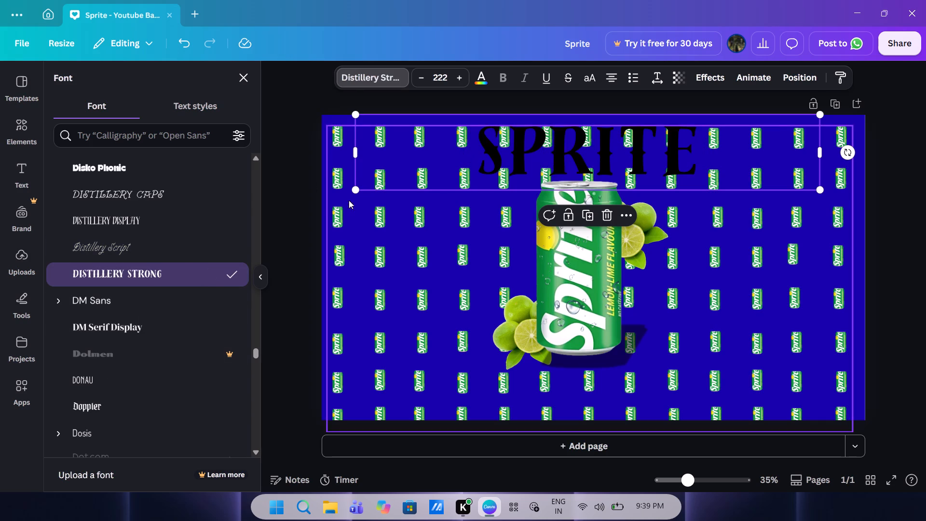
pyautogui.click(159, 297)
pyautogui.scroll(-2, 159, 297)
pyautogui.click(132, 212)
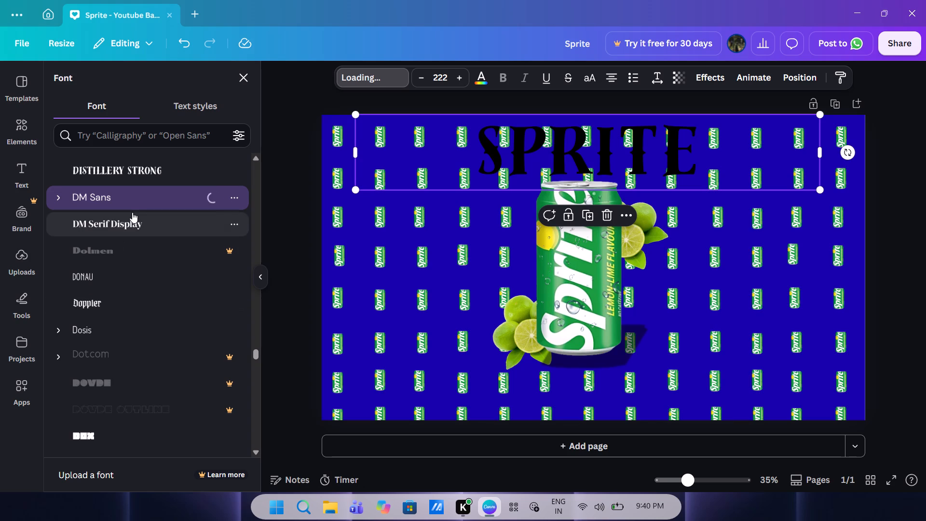
# Set the Sprite heading's font to Euphoria Script, comparing it with Eyesome.
pyautogui.scroll(-2, 142, 273)
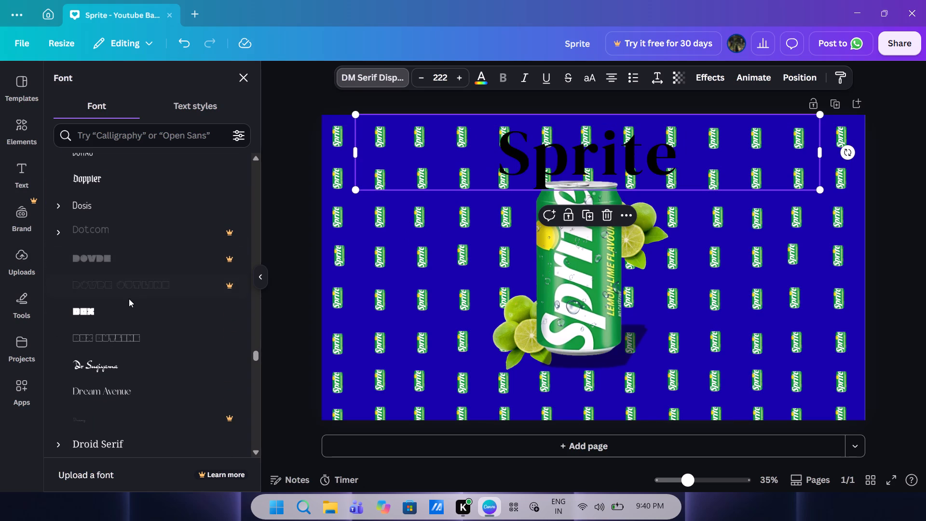
pyautogui.scroll(-4, 125, 302)
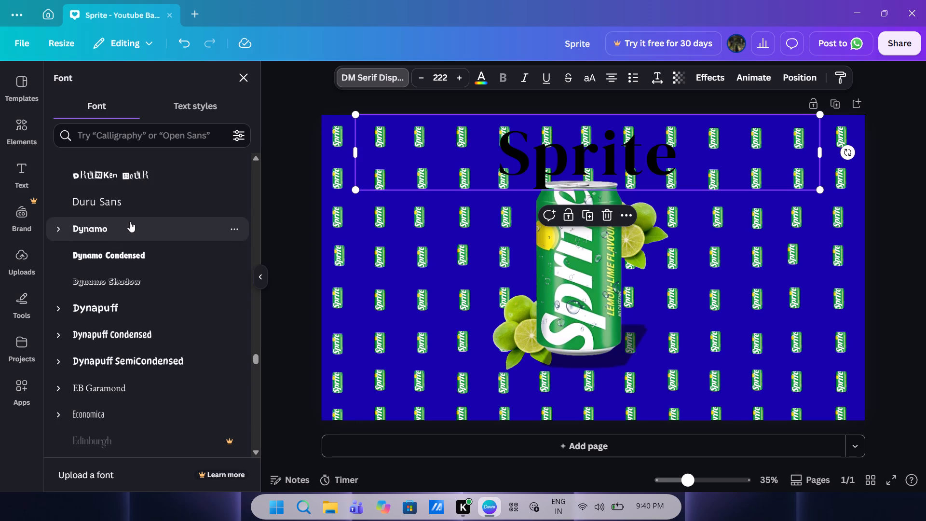
pyautogui.scroll(-3, 130, 221)
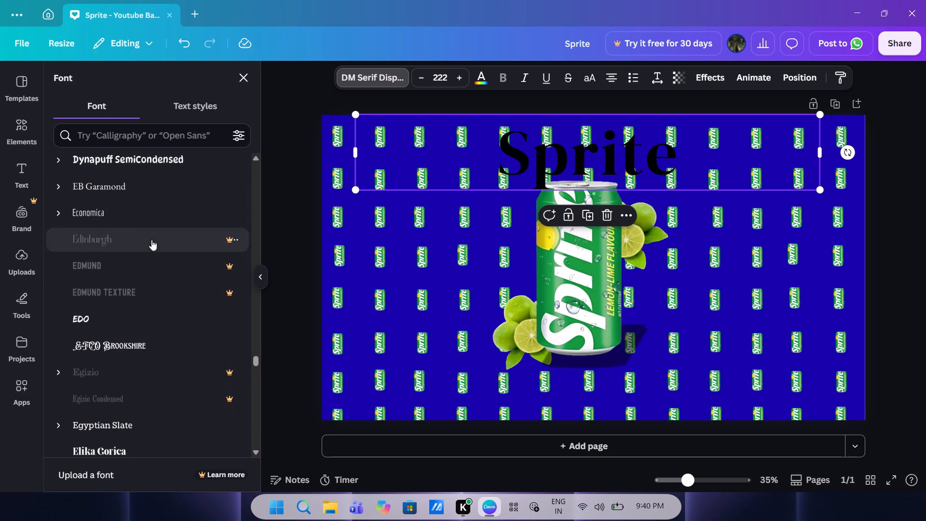
pyautogui.scroll(-3, 132, 255)
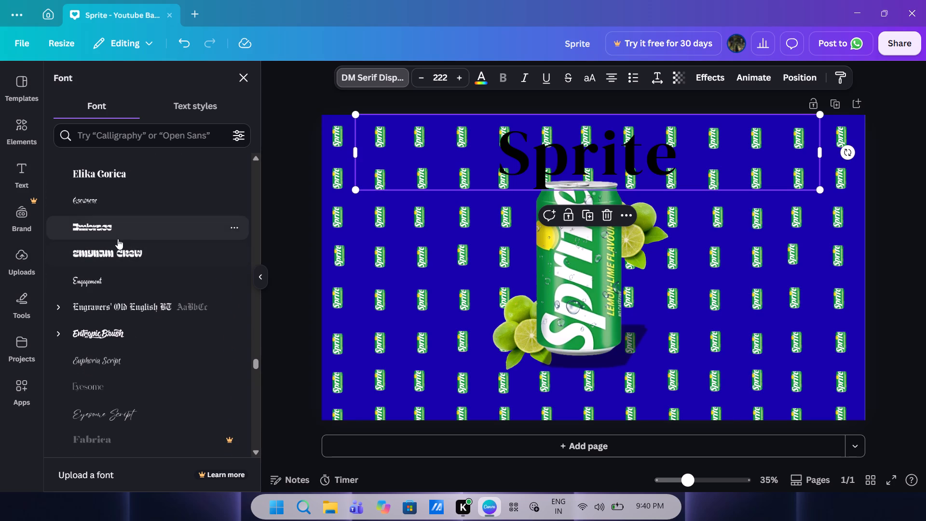
pyautogui.scroll(-1, 103, 330)
pyautogui.click(125, 304)
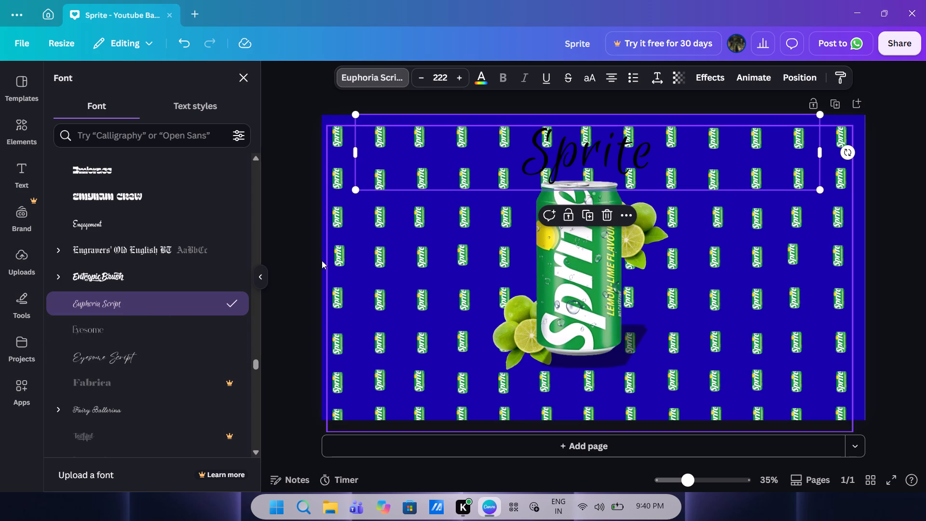
pyautogui.click(167, 337)
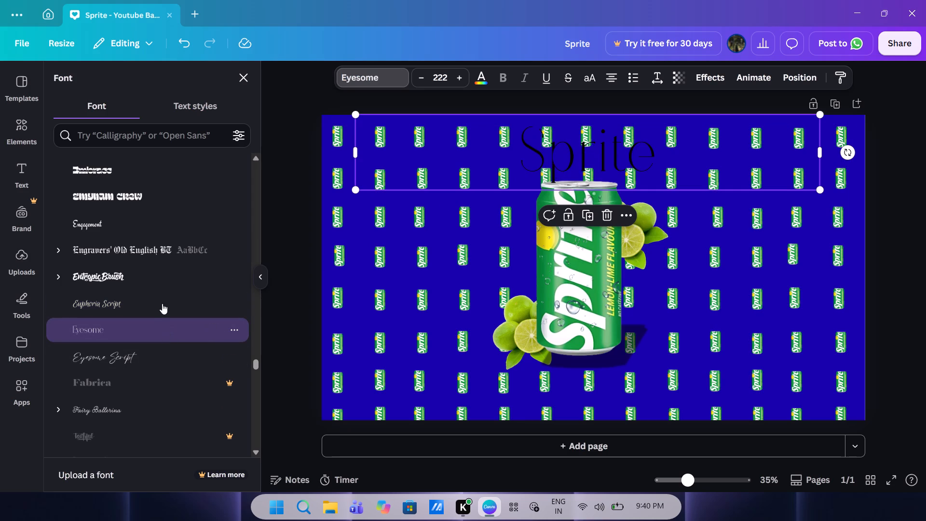
pyautogui.click(136, 297)
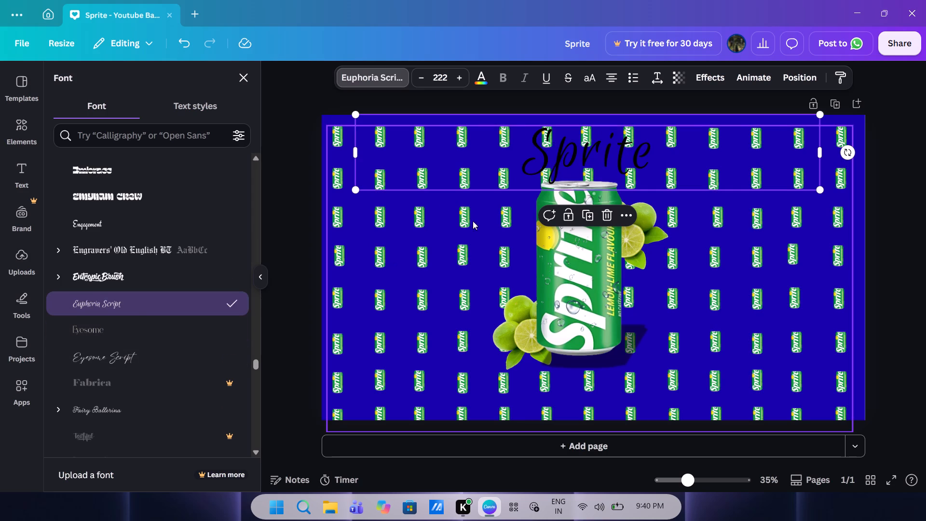
# Change the Sprite heading's text colour to white (#ffffff).
pyautogui.click(587, 151)
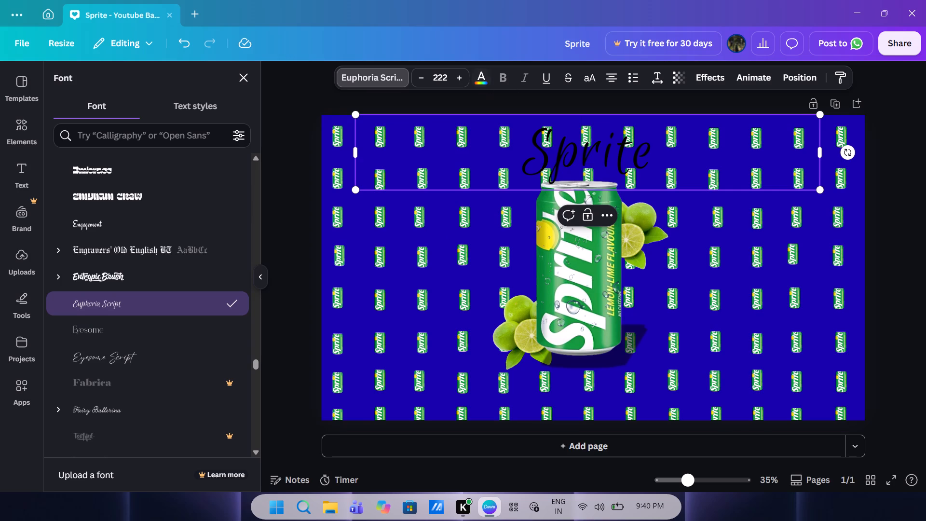
pyautogui.click(581, 141)
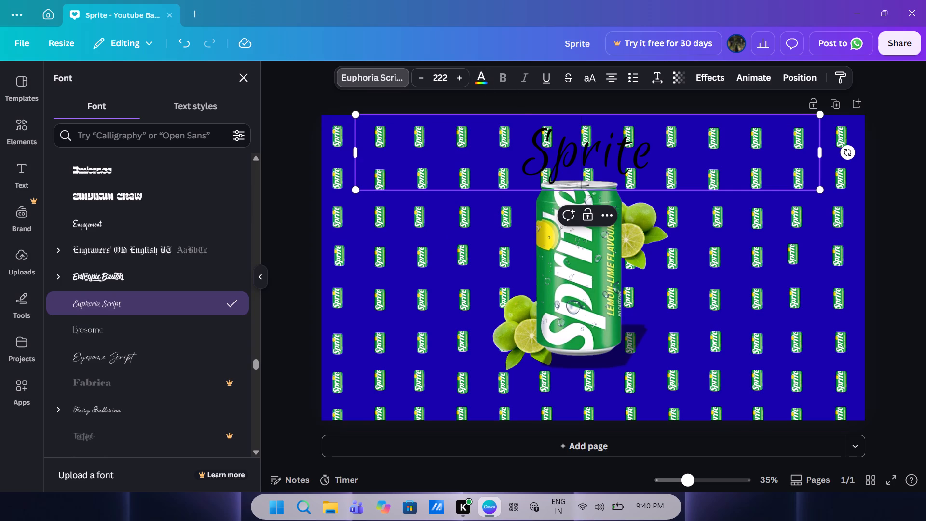
pyautogui.click(735, 171)
pyautogui.moveTo(524, 157); pyautogui.dragTo(672, 150)
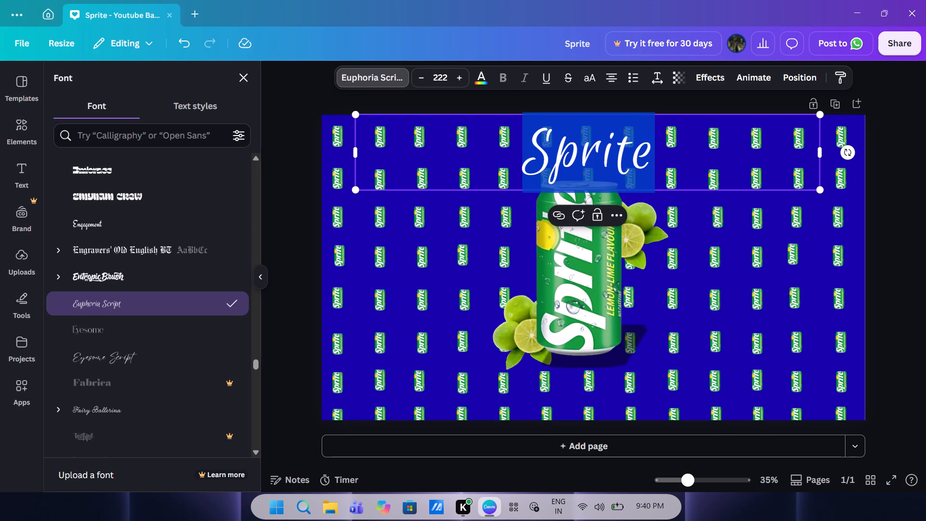
pyautogui.click(473, 79)
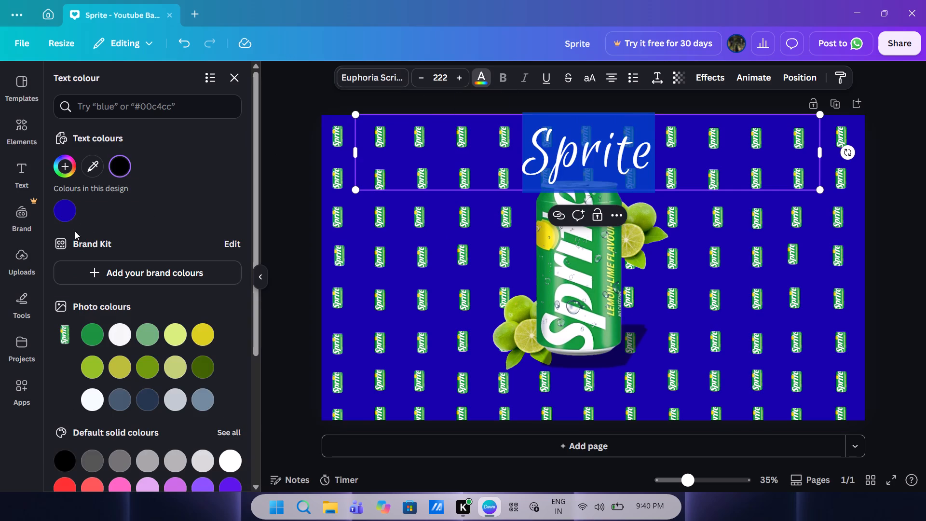
pyautogui.scroll(-1, 104, 394)
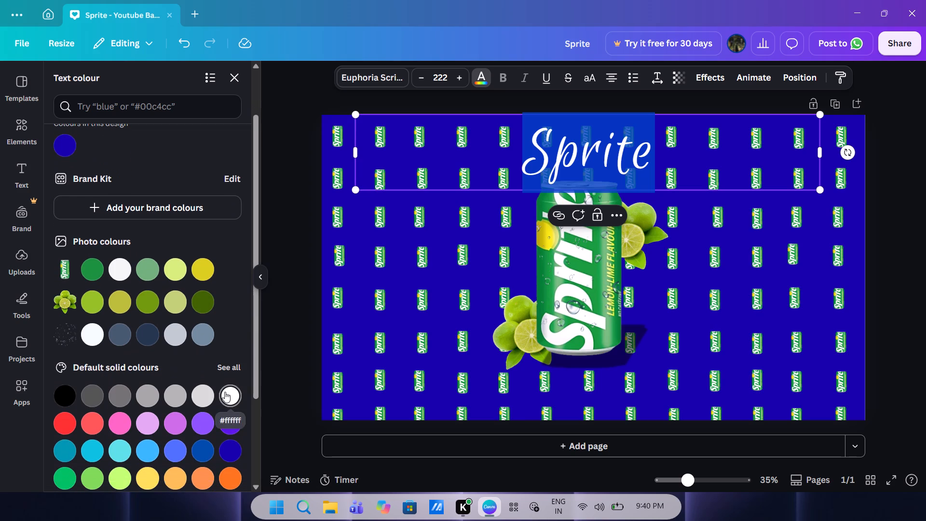
pyautogui.click(225, 392)
pyautogui.click(277, 257)
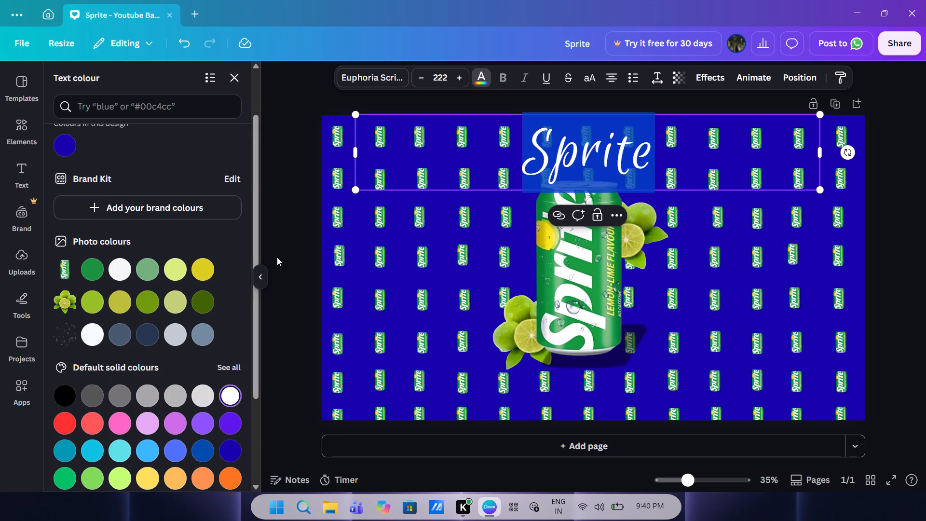
pyautogui.click(277, 257)
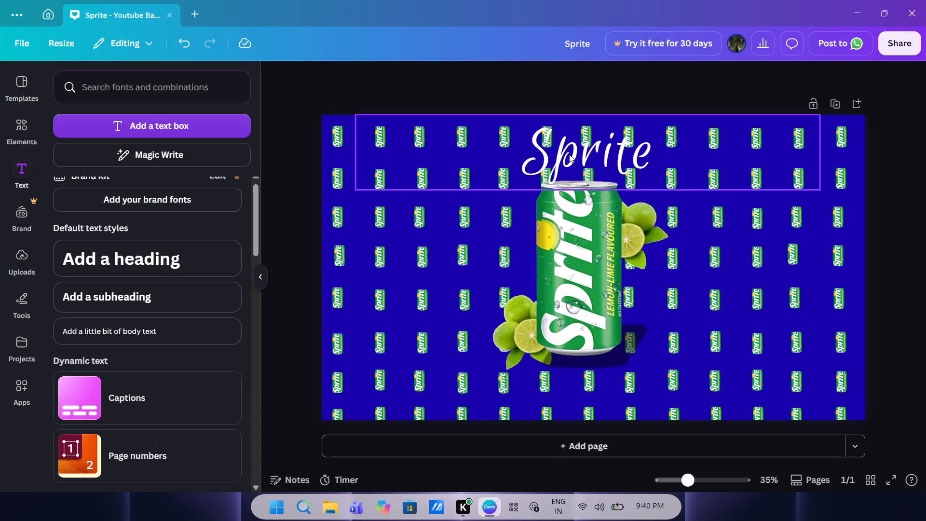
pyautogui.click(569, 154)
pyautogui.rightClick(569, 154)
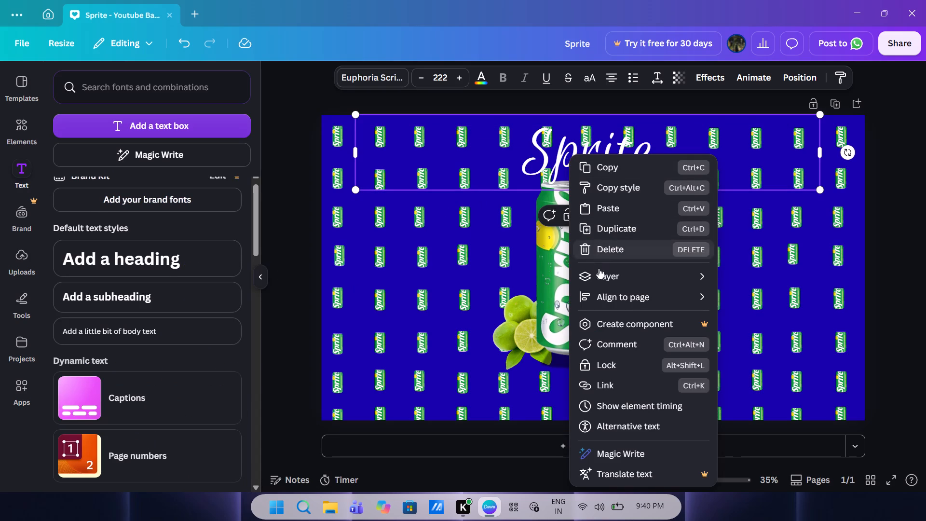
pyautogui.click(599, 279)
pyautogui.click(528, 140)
# Reposition the white Sprite heading so it sits centred just above the large can, slightly overlapping its top.
pyautogui.moveTo(548, 140); pyautogui.dragTo(528, 142)
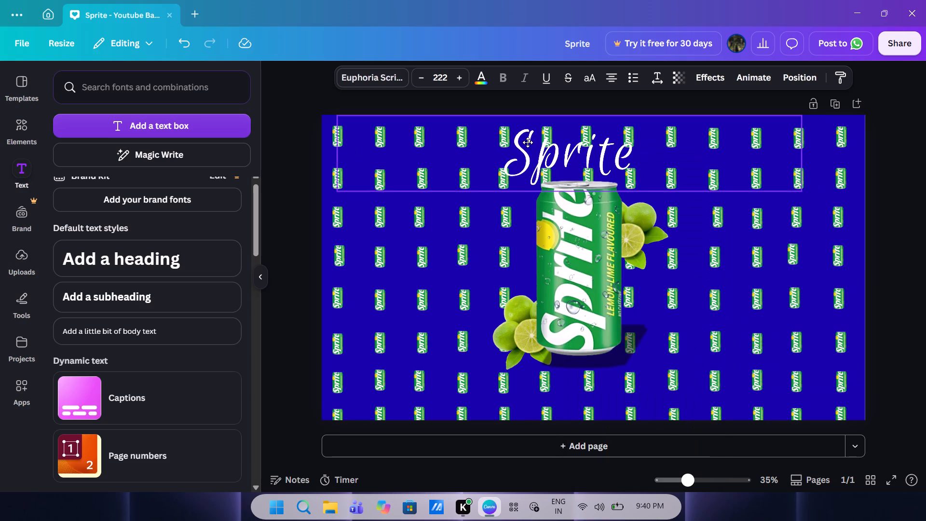
pyautogui.moveTo(528, 142); pyautogui.dragTo(558, 144)
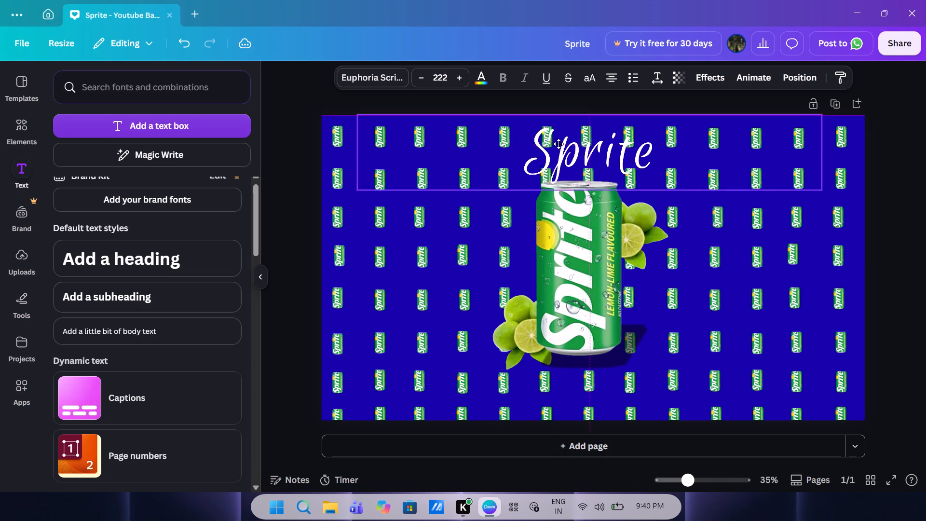
pyautogui.moveTo(558, 144); pyautogui.dragTo(542, 142)
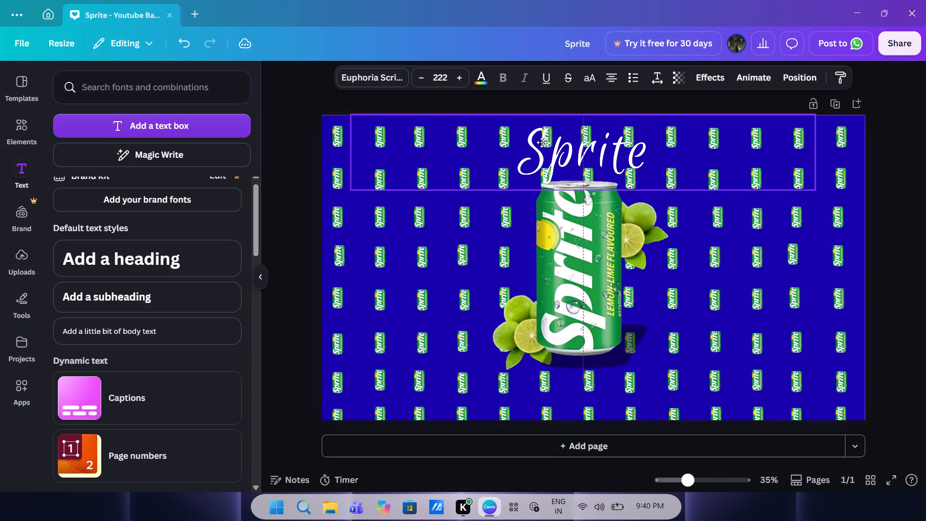
pyautogui.moveTo(542, 142); pyautogui.dragTo(542, 143)
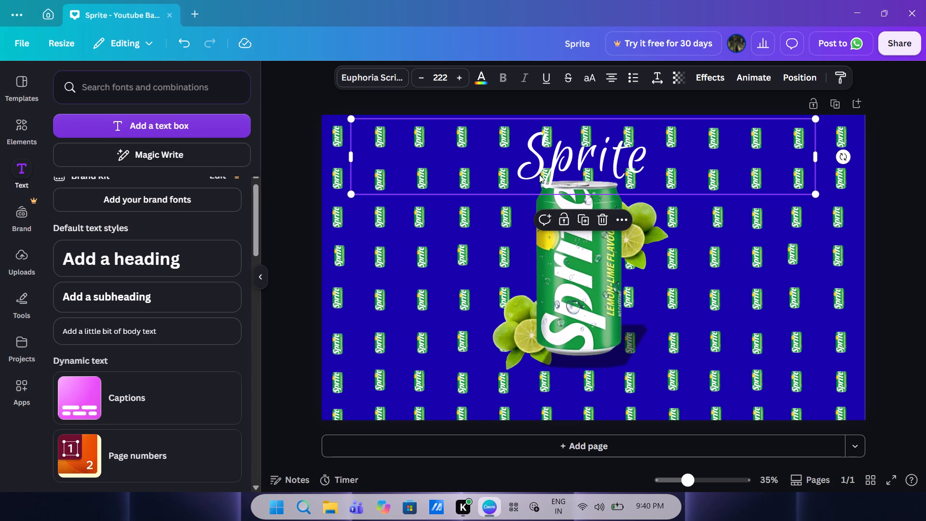
pyautogui.click(556, 161)
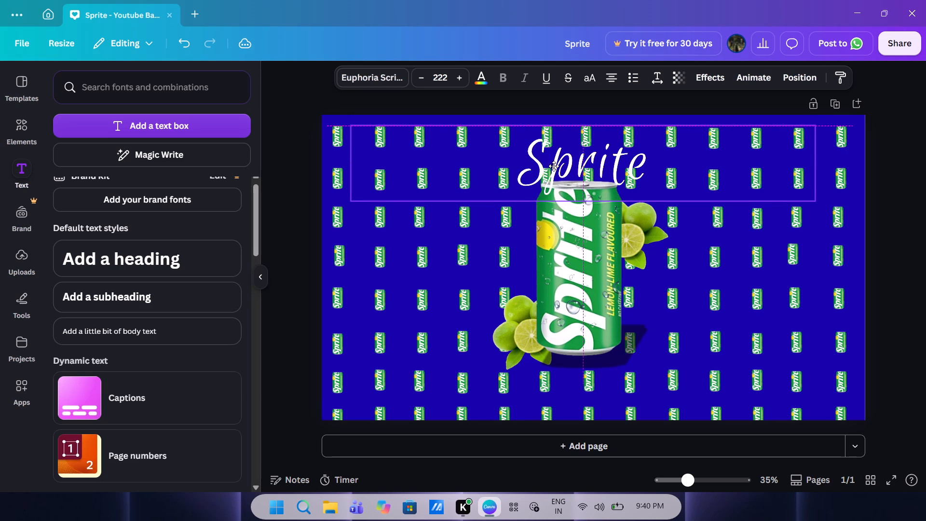
pyautogui.click(284, 146)
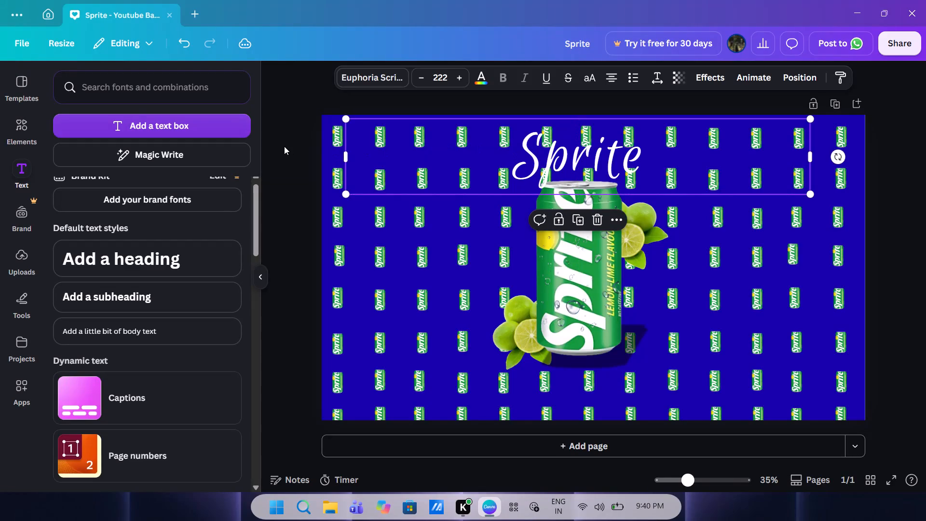
# Set the Sprite heading's font to Feeling Passionate, trying Fabrica first, and deselect the heading.
pyautogui.click(576, 154)
pyautogui.click(366, 75)
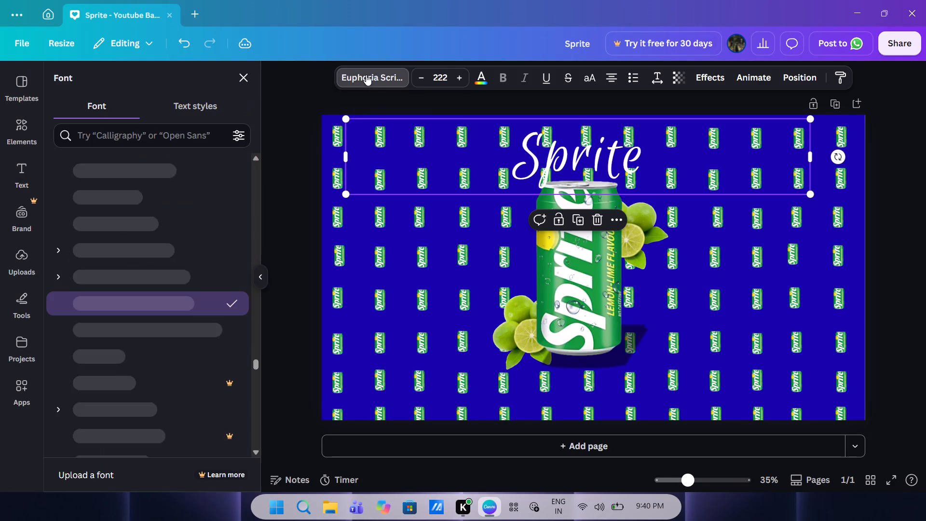
pyautogui.scroll(-2, 165, 308)
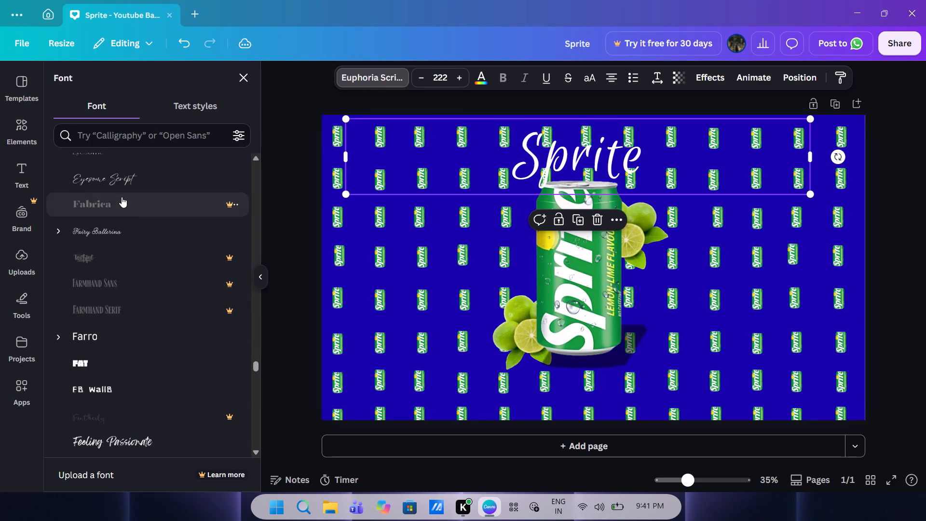
pyautogui.click(121, 196)
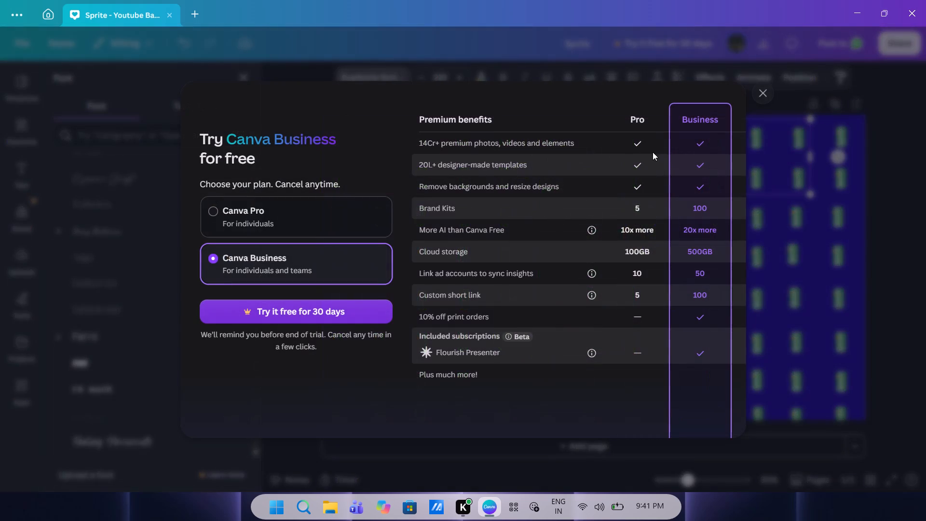
pyautogui.click(763, 101)
pyautogui.scroll(-1, 97, 315)
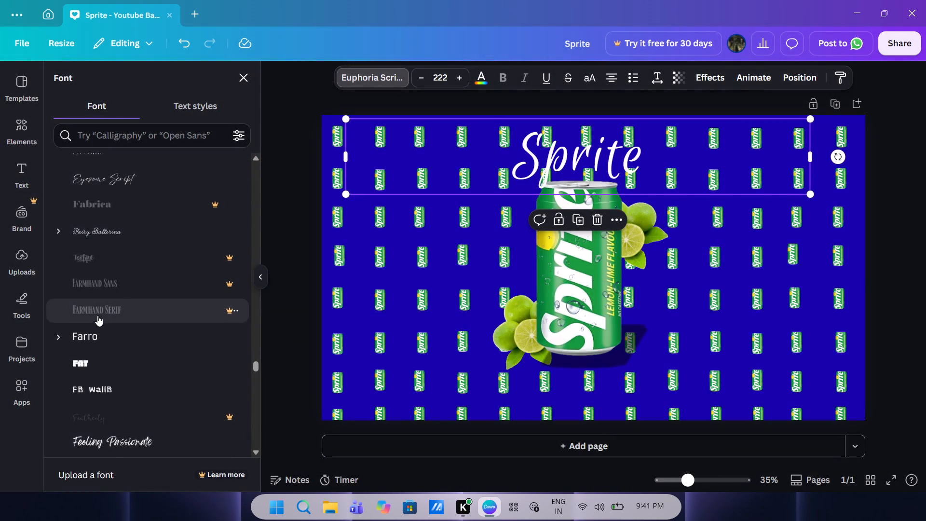
pyautogui.scroll(-3, 97, 315)
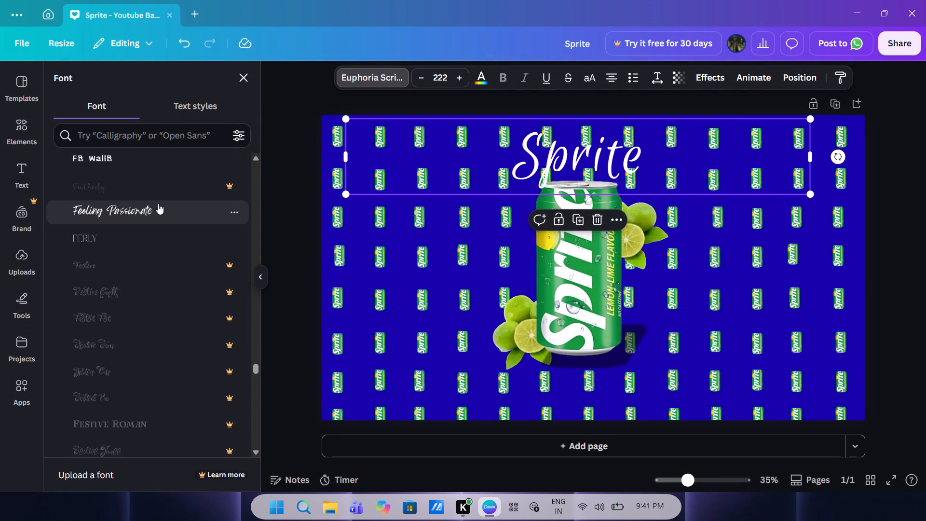
pyautogui.click(158, 204)
pyautogui.scroll(-2, 158, 204)
pyautogui.scroll(-3, 128, 334)
pyautogui.scroll(1, 128, 334)
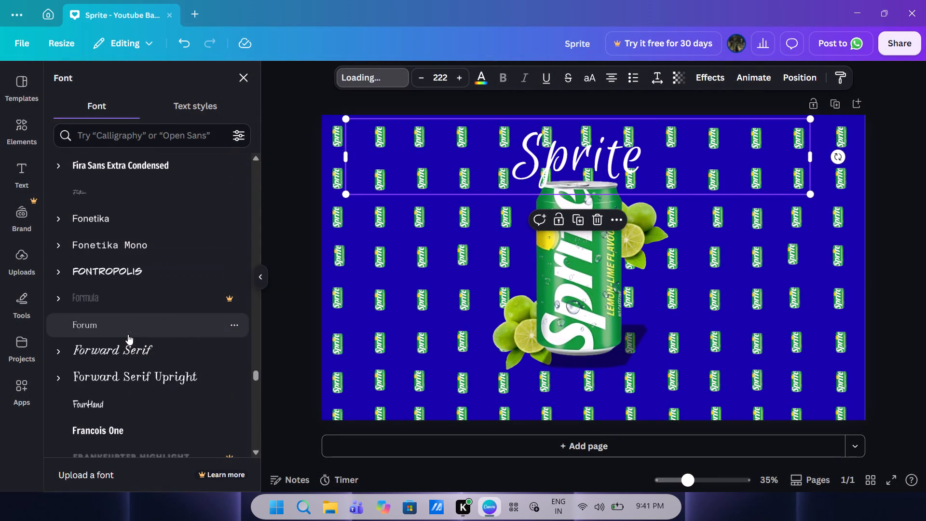
pyautogui.scroll(1, 128, 334)
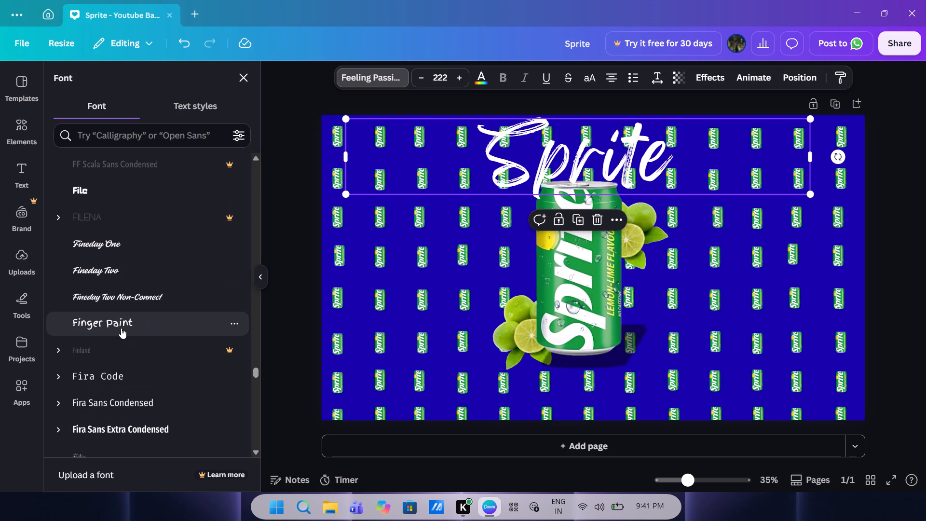
pyautogui.click(291, 246)
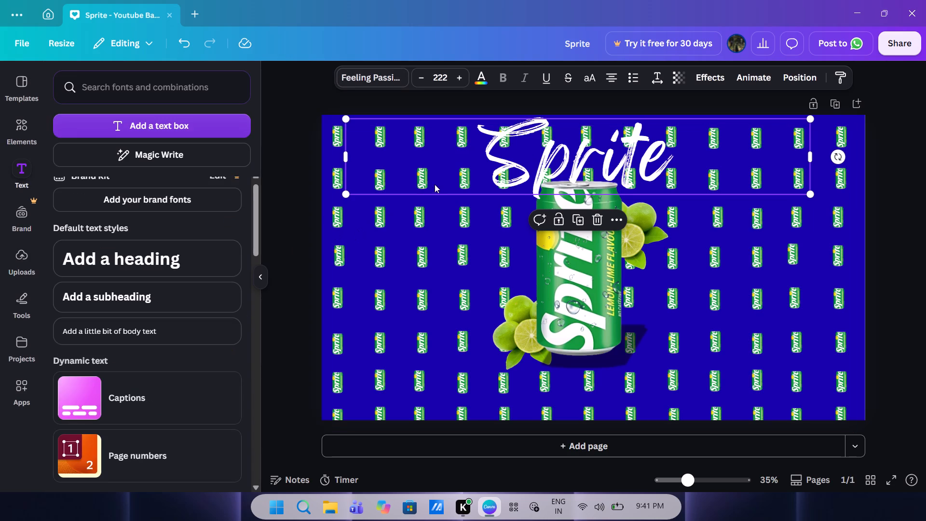
pyautogui.click(291, 184)
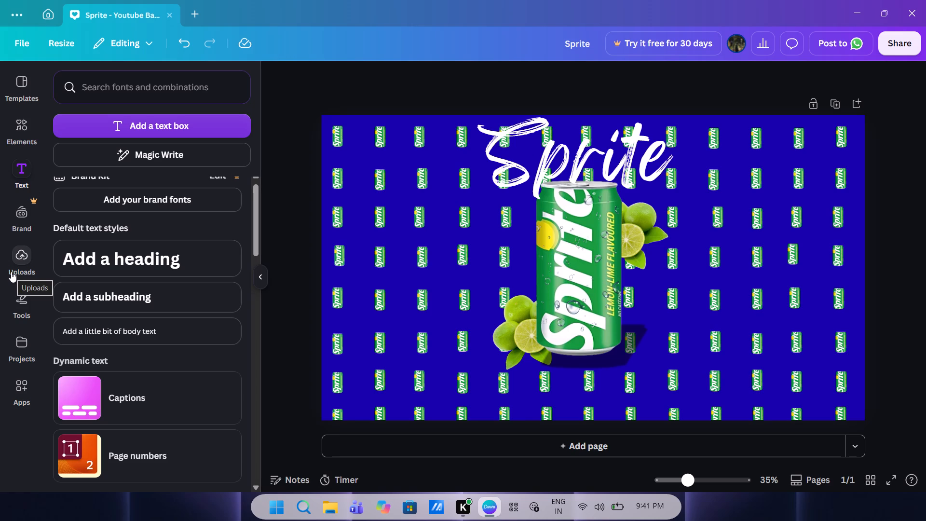
pyautogui.click(307, 335)
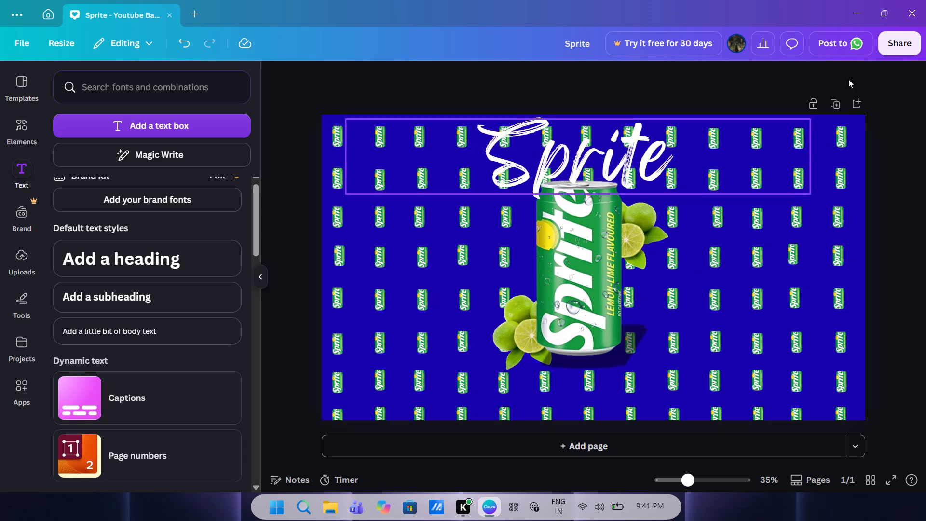